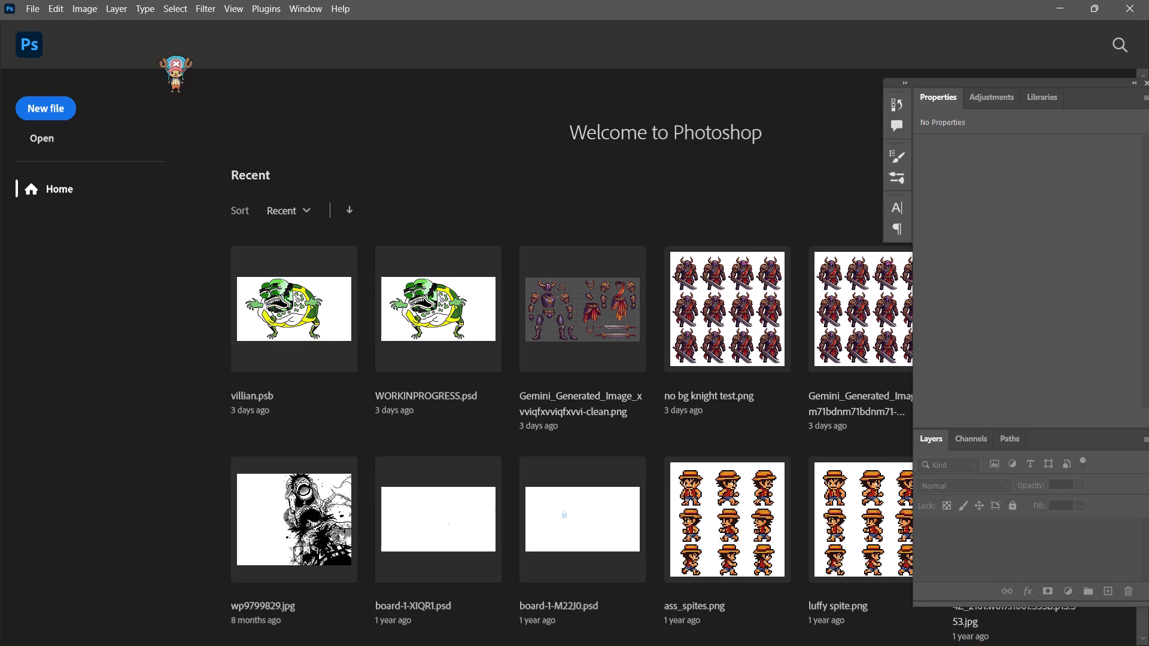
Create a new document from the 1080p preset, 1920 x 1080 px at 300 ppi with a white background.
left_click(60, 103)
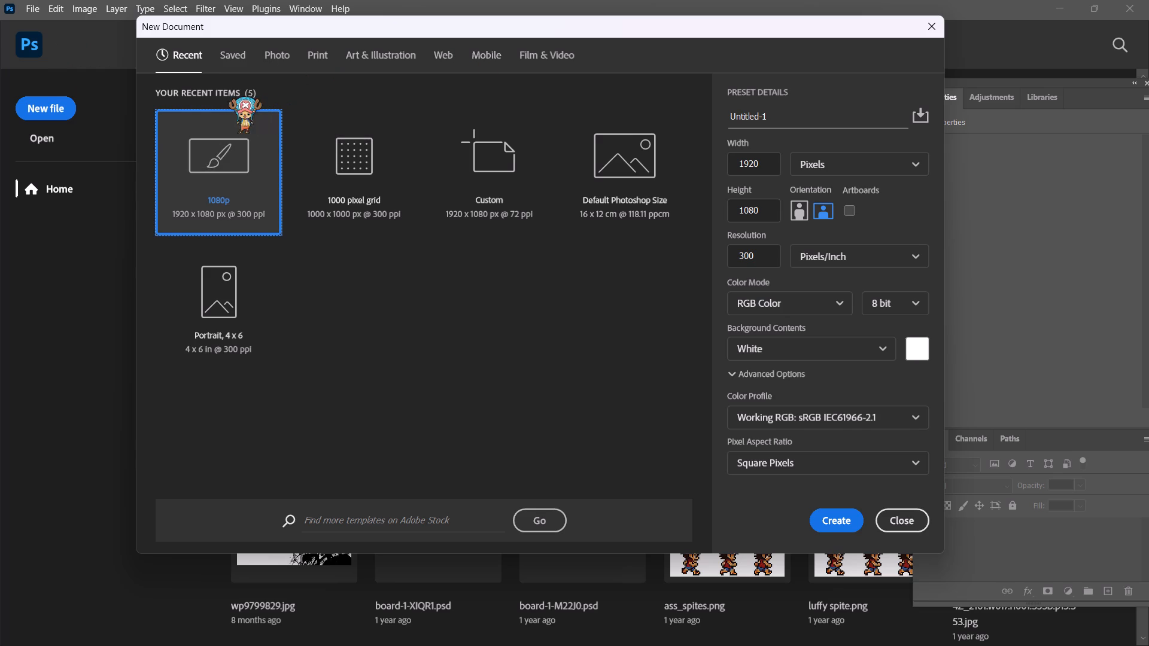
left_click(231, 148)
left_click(828, 527)
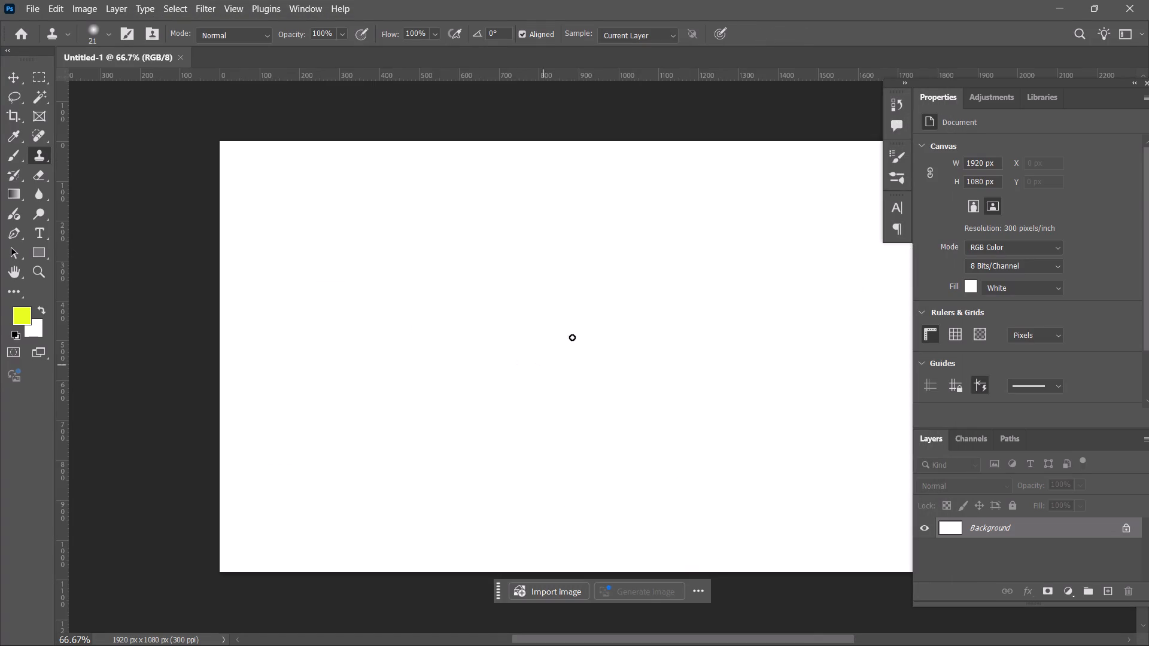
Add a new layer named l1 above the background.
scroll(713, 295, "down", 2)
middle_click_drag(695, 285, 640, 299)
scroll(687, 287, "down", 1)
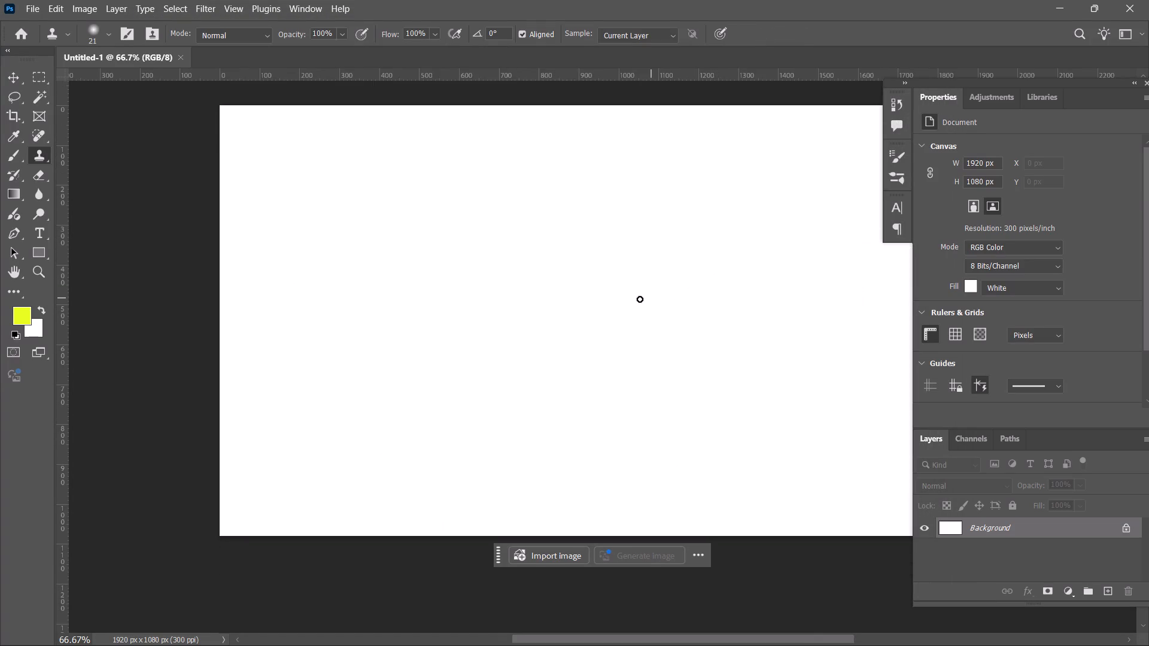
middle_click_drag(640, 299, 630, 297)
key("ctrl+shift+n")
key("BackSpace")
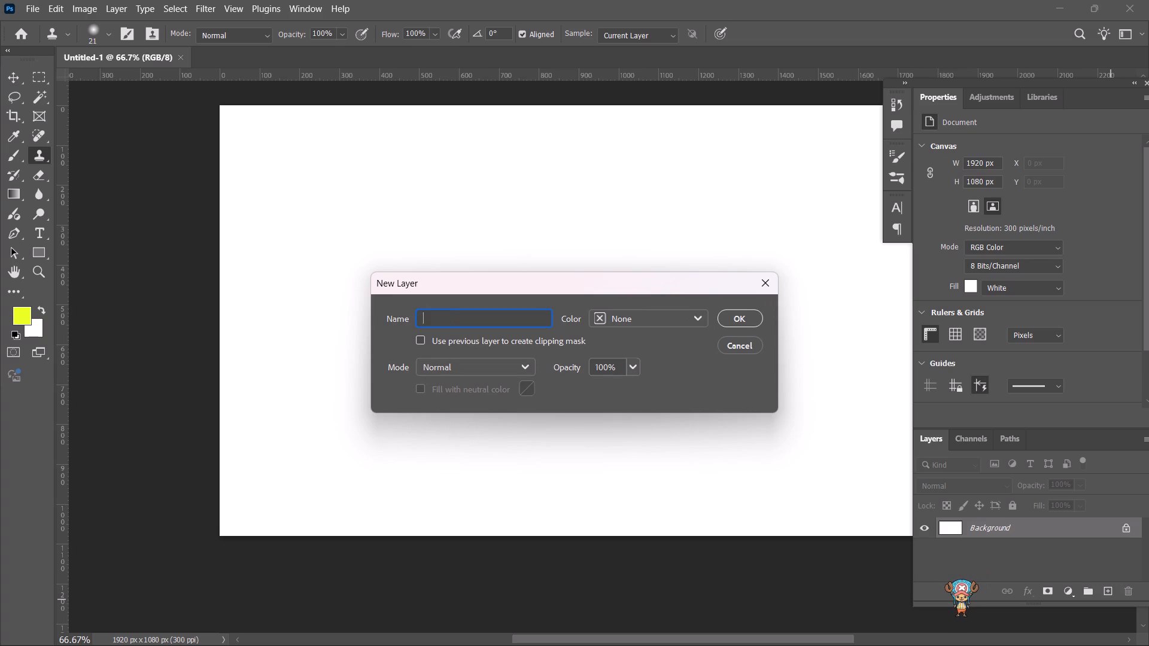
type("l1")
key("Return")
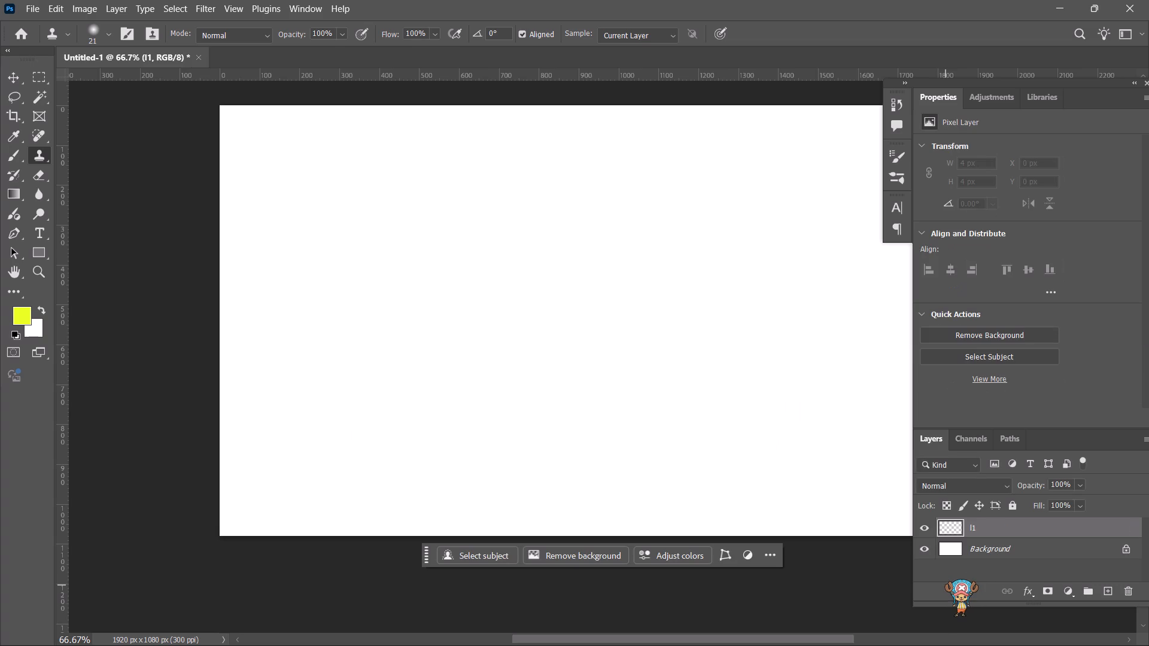
Place image.png from the Desktop folder Upper Realm > Game Dev > Asset as an embedded image in the document.
left_click(27, 10)
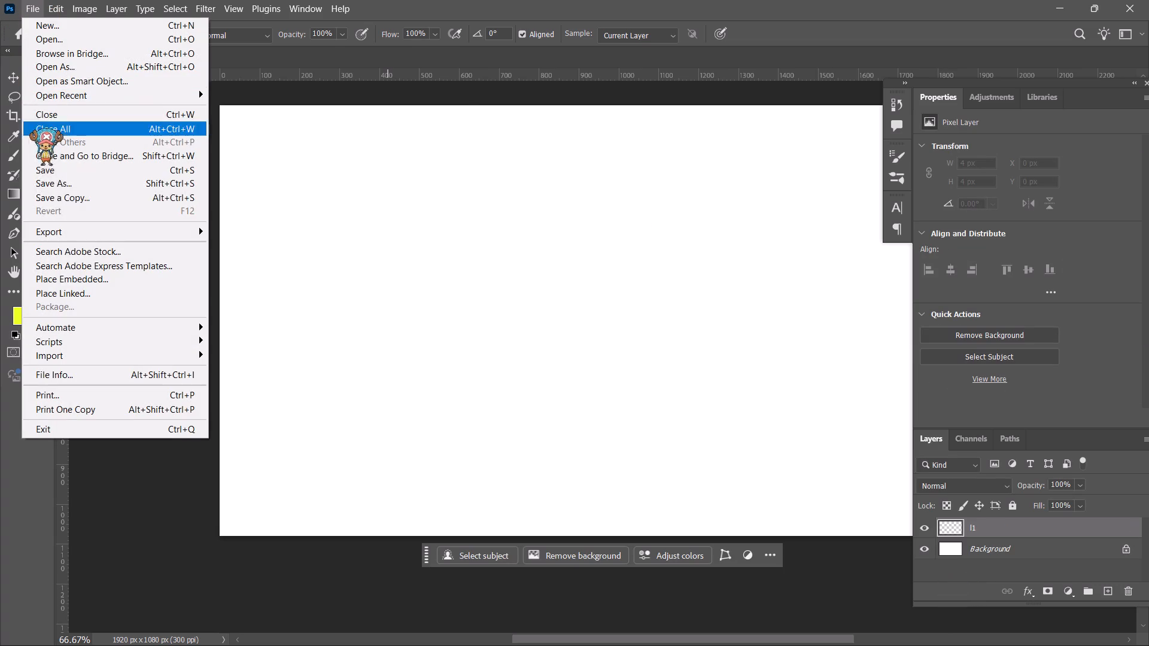
left_click(105, 276)
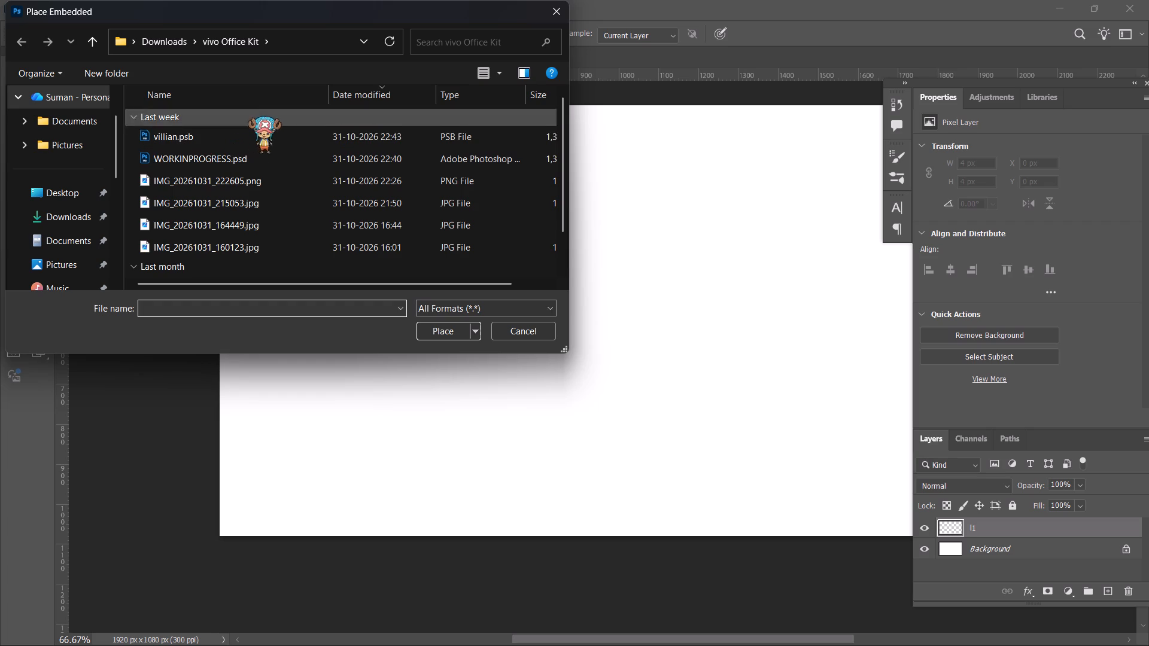
left_click(67, 196)
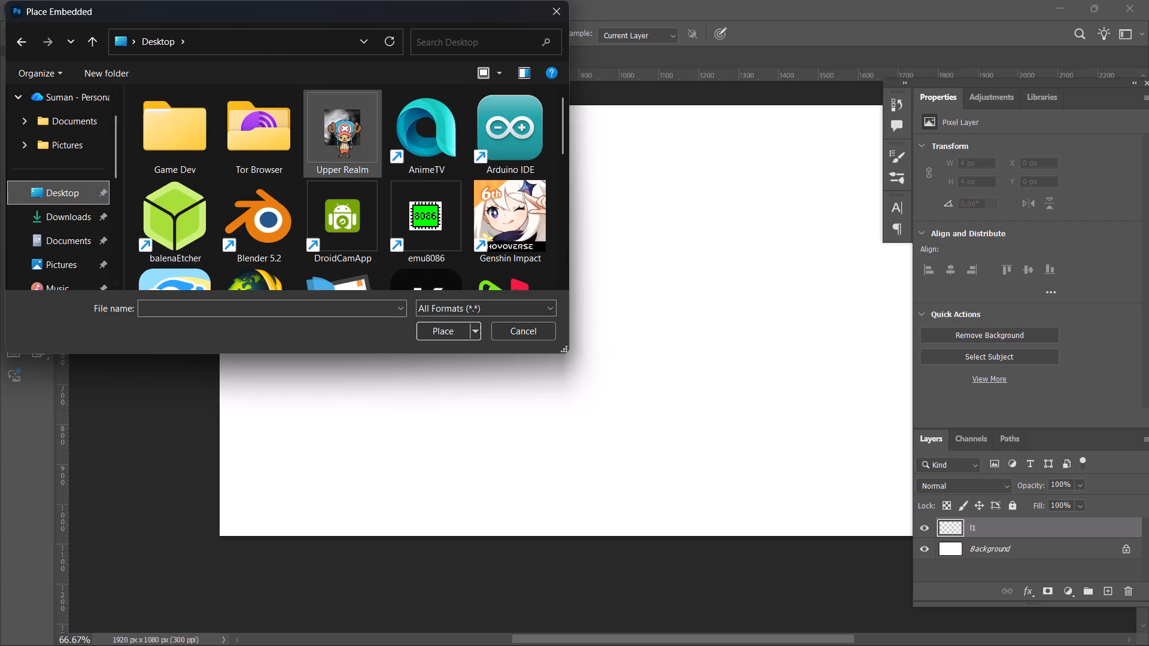
double_click(329, 126)
double_click(214, 121)
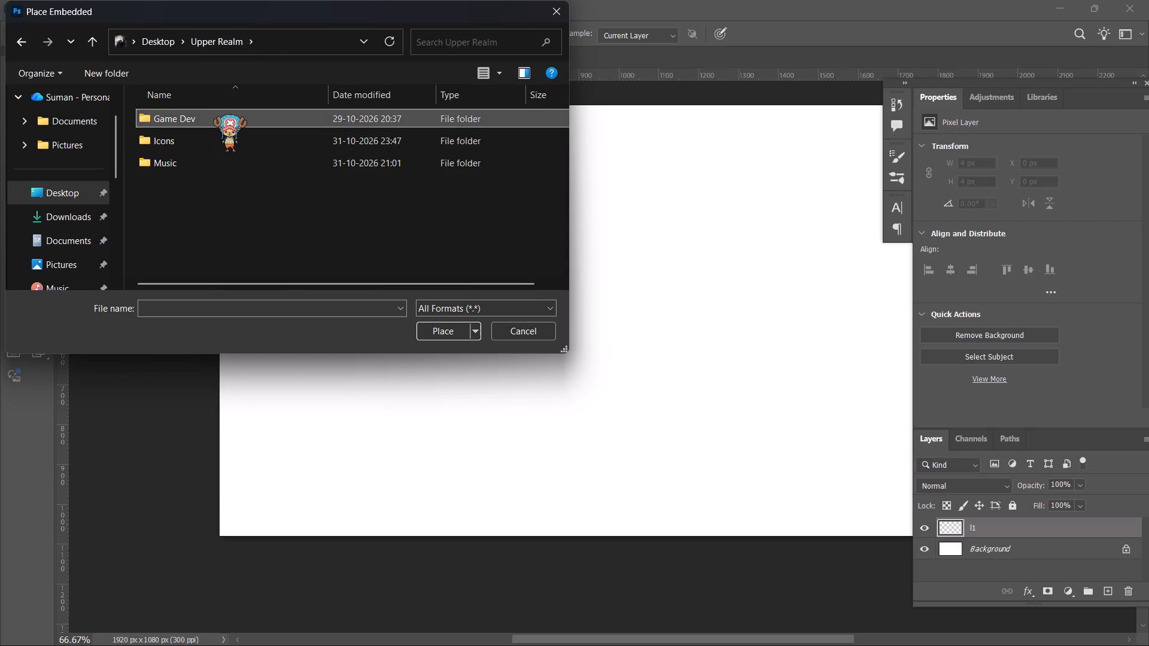
left_click(200, 111)
double_click(199, 118)
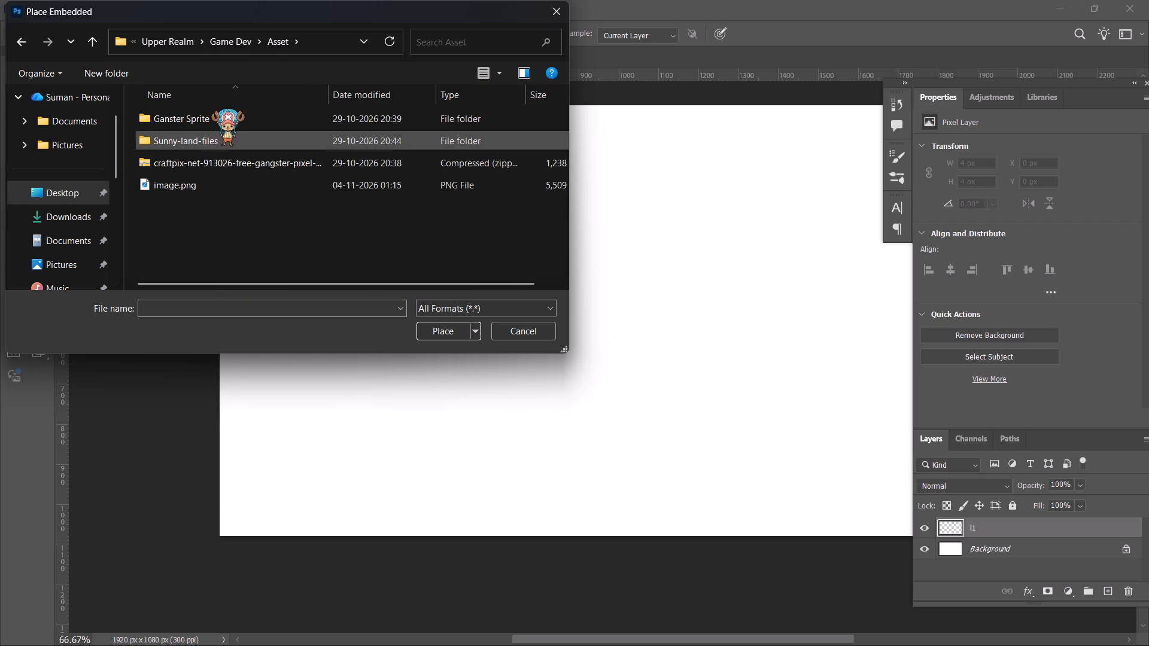
left_click(213, 191)
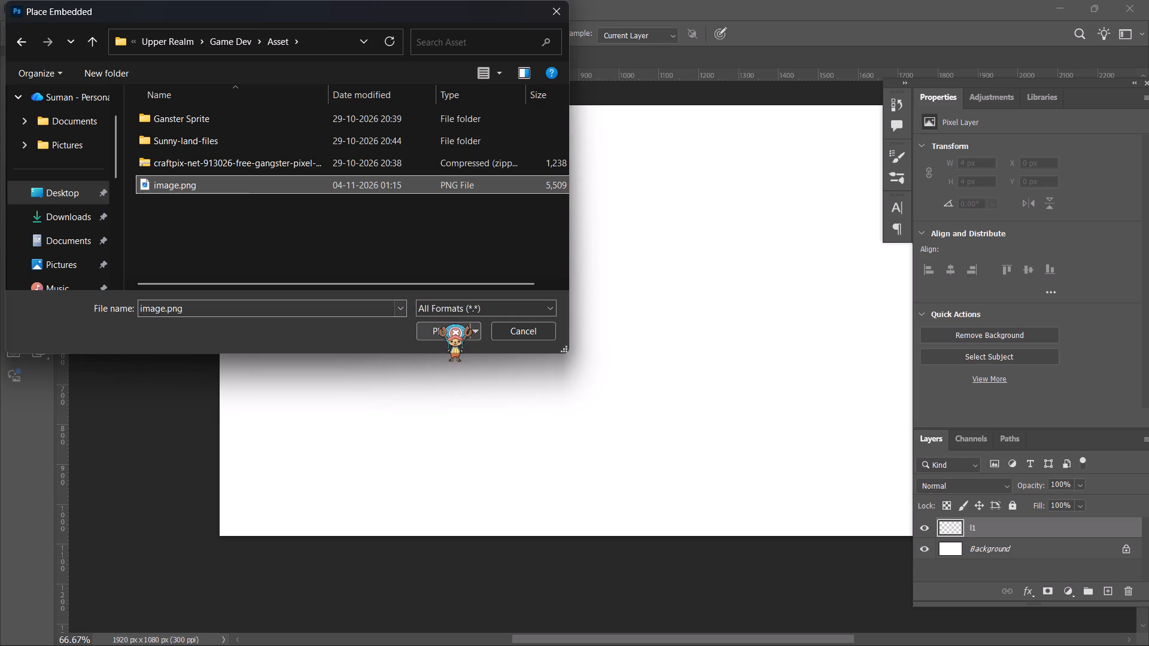
left_click(439, 330)
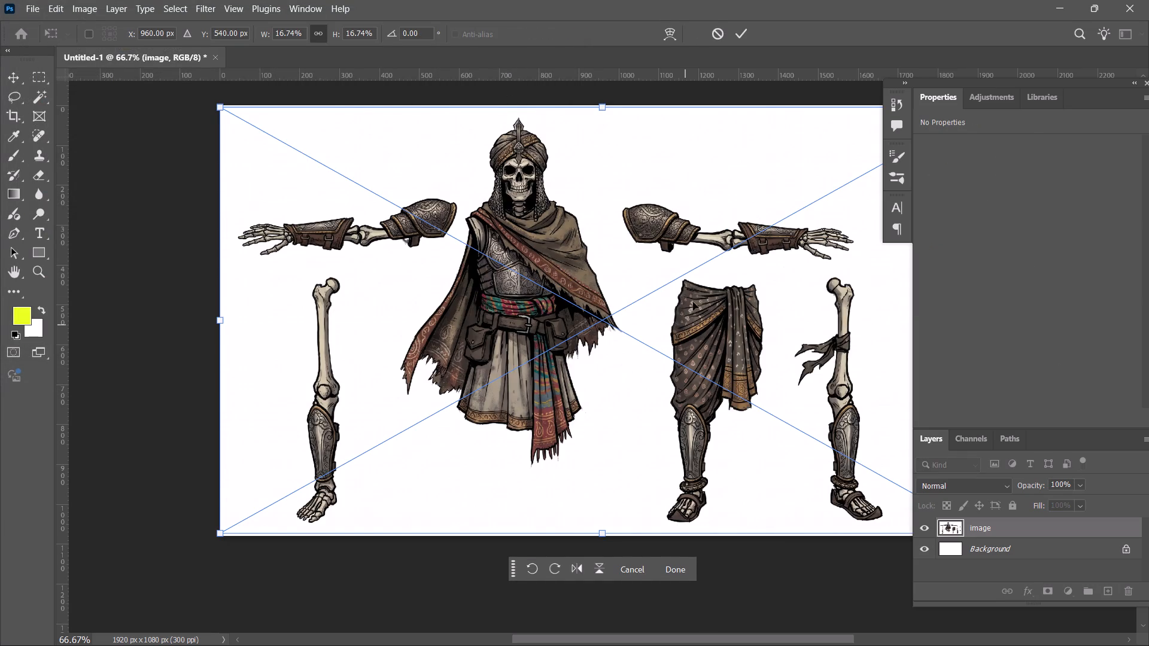
Scale the placed character sheet down to about 12.93% and position it at about X 828 px, Y 558 px.
scroll(695, 291, "down", 4)
scroll(695, 291, "up", 3)
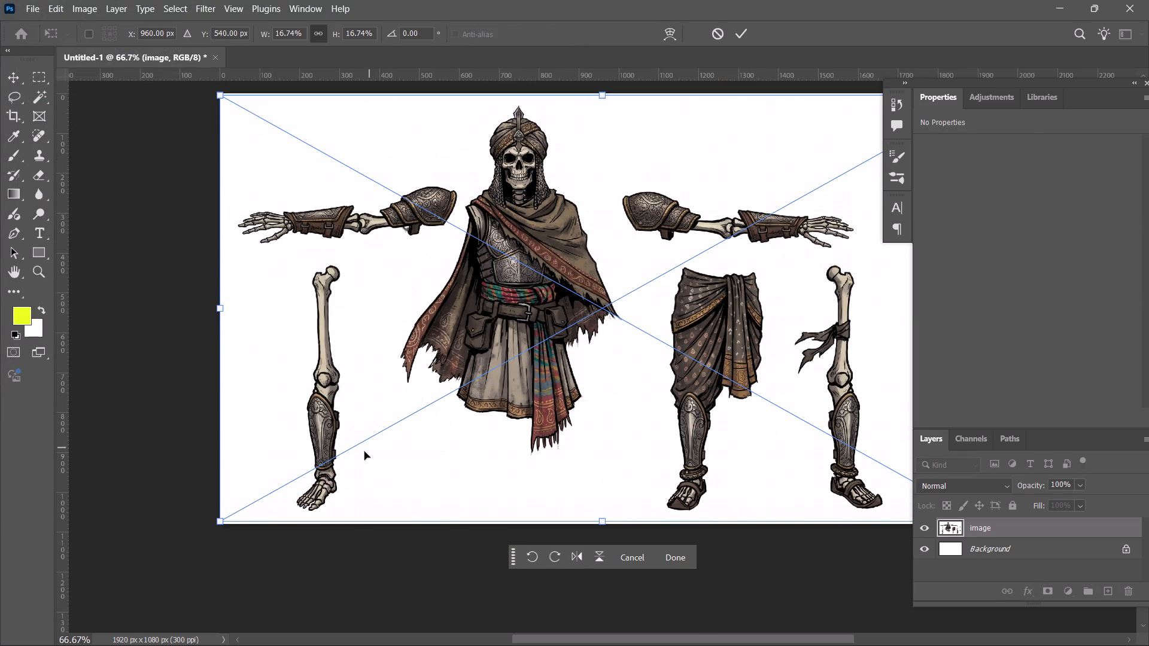
left_click_drag(220, 523, 392, 420)
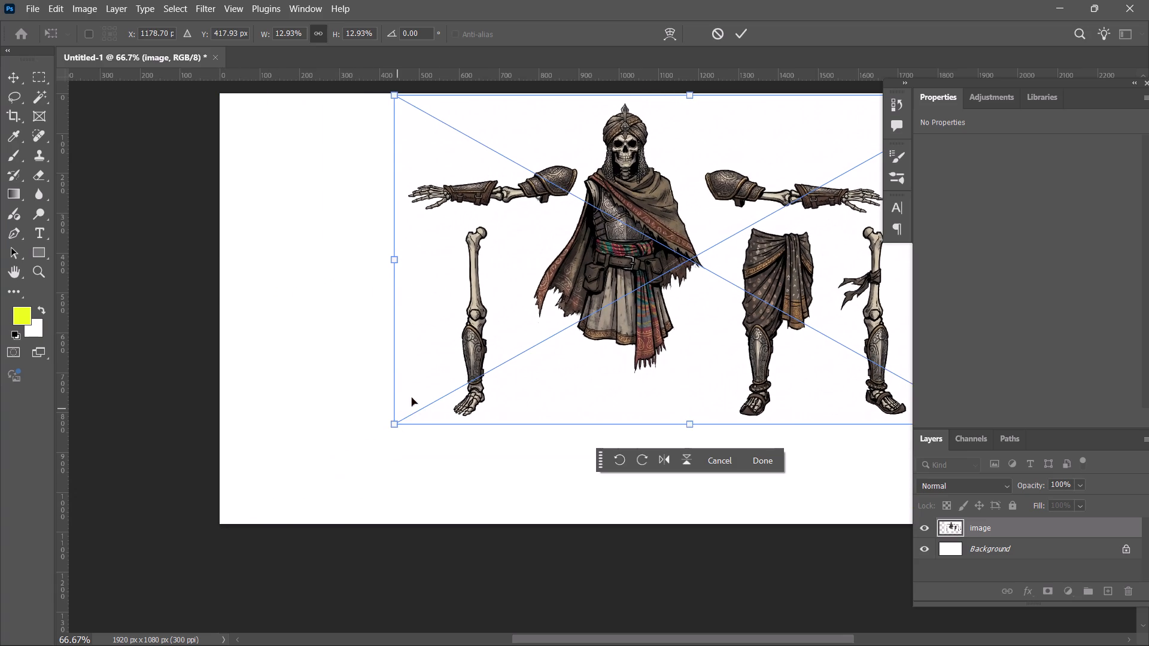
left_click_drag(688, 261, 655, 279)
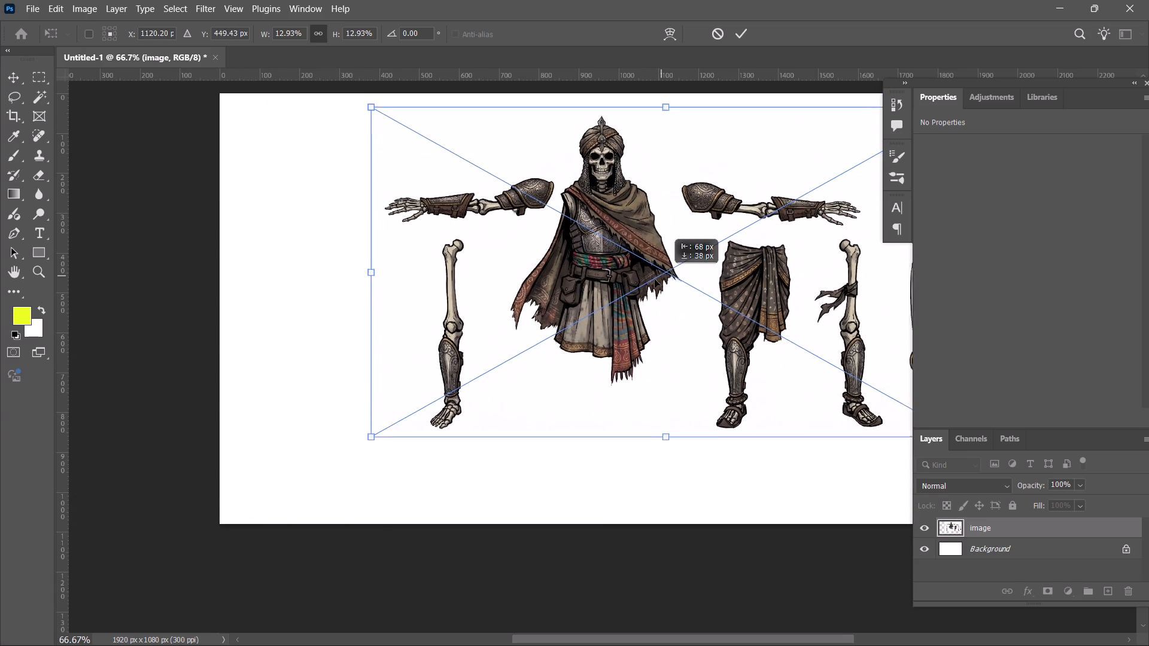
left_click_drag(655, 279, 570, 311)
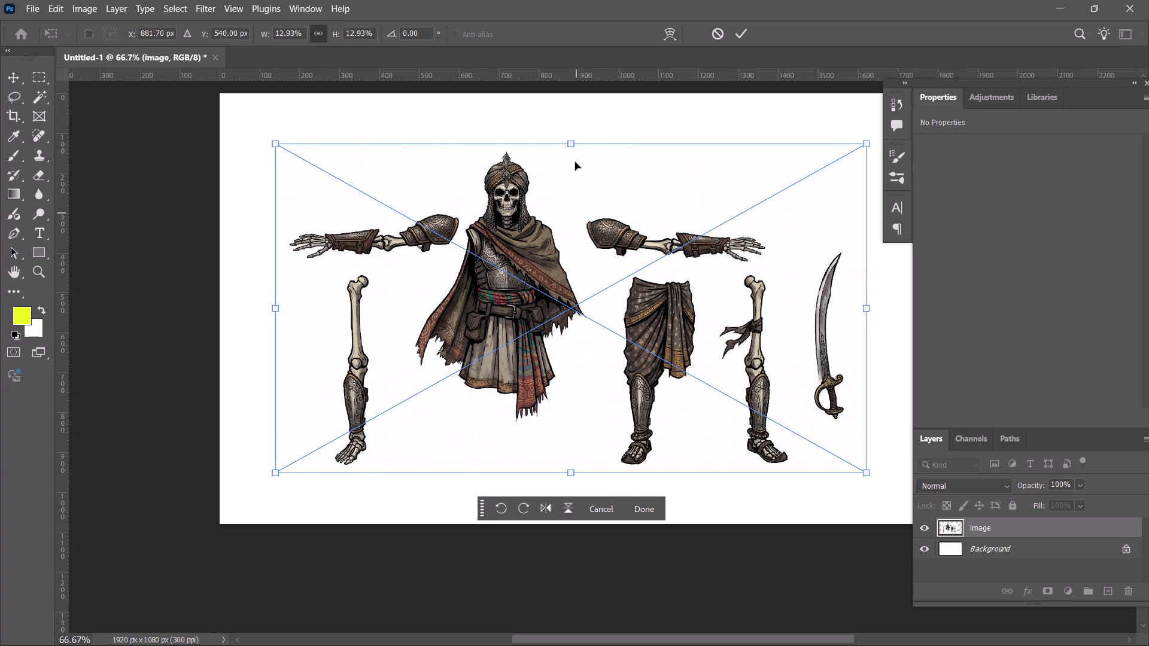
left_click_drag(570, 301, 560, 287)
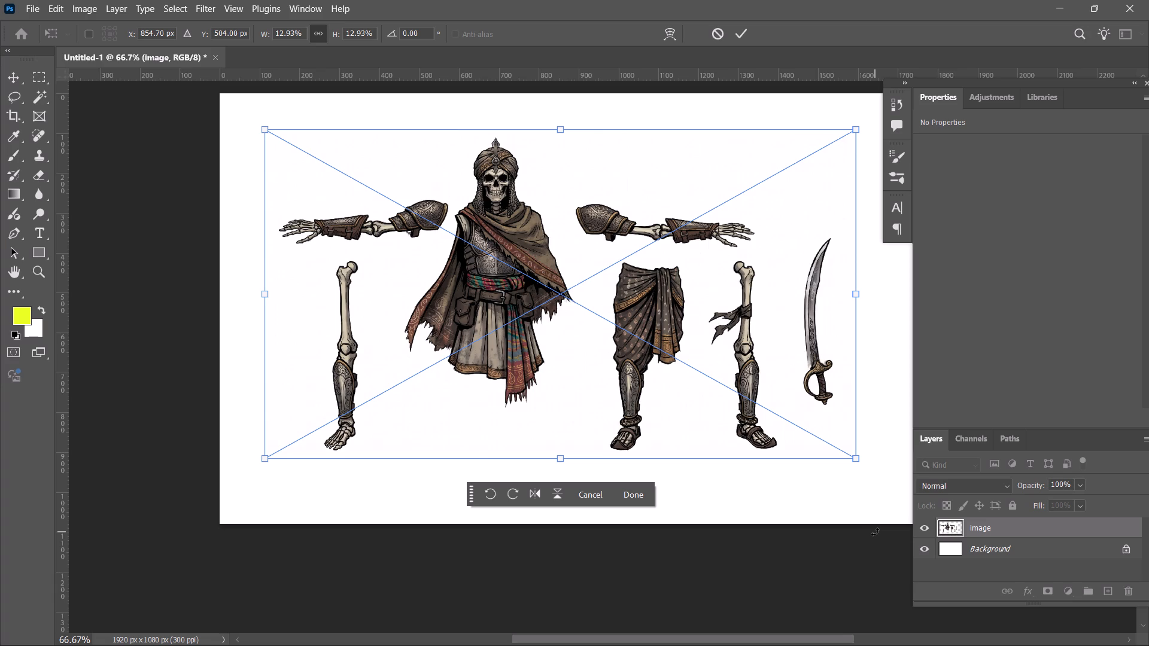
right_click(531, 271)
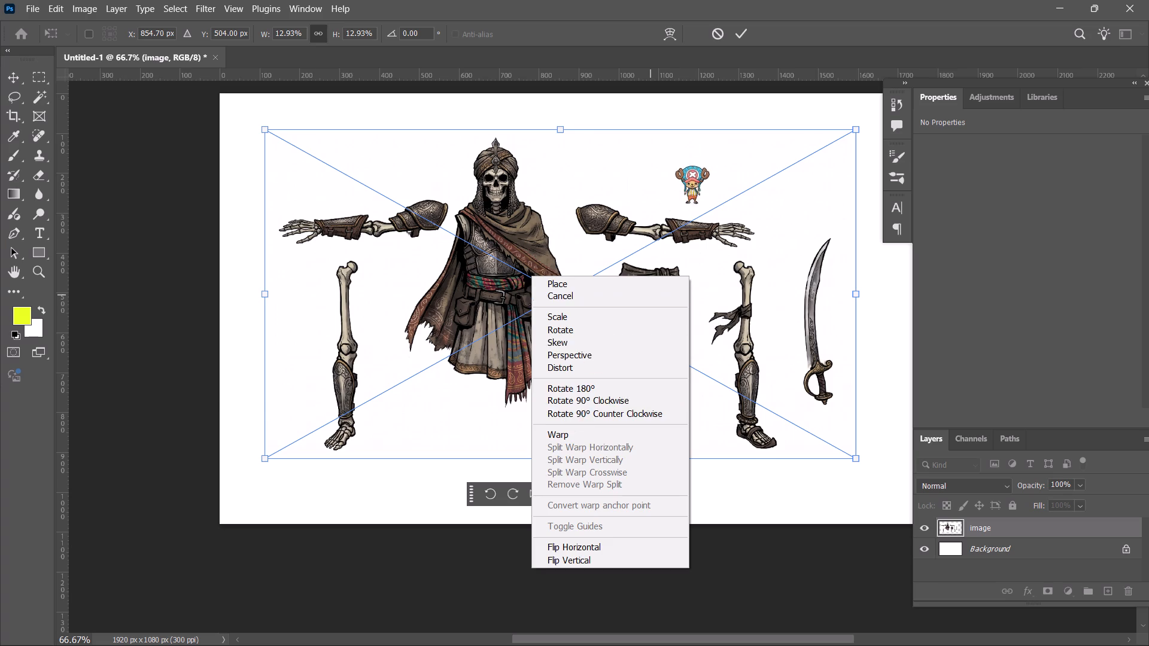
left_click_drag(668, 175, 670, 214)
left_click_drag(558, 294, 570, 245)
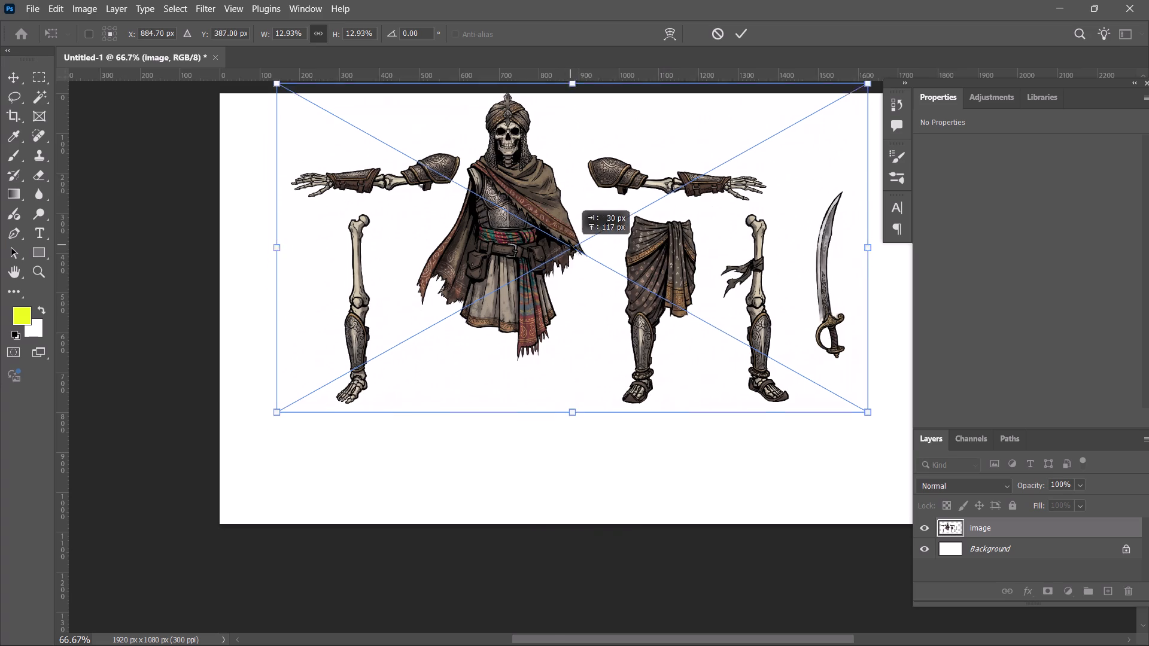
left_click_drag(570, 245, 547, 304)
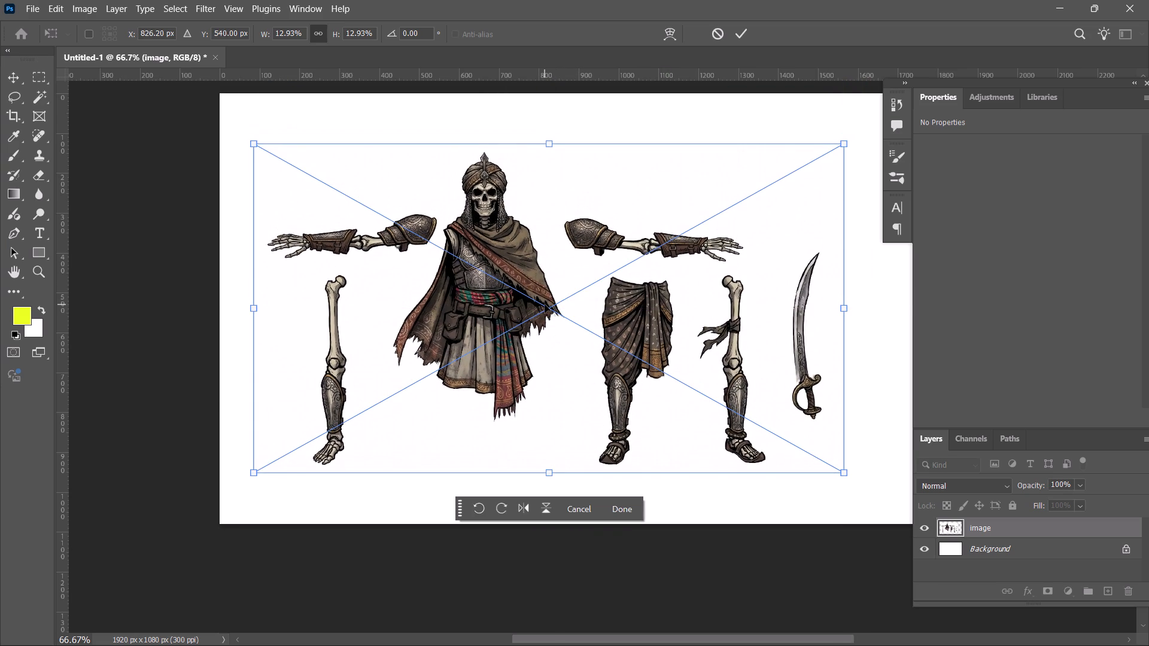
left_click_drag(545, 304, 525, 312)
left_click_drag(532, 314, 552, 313)
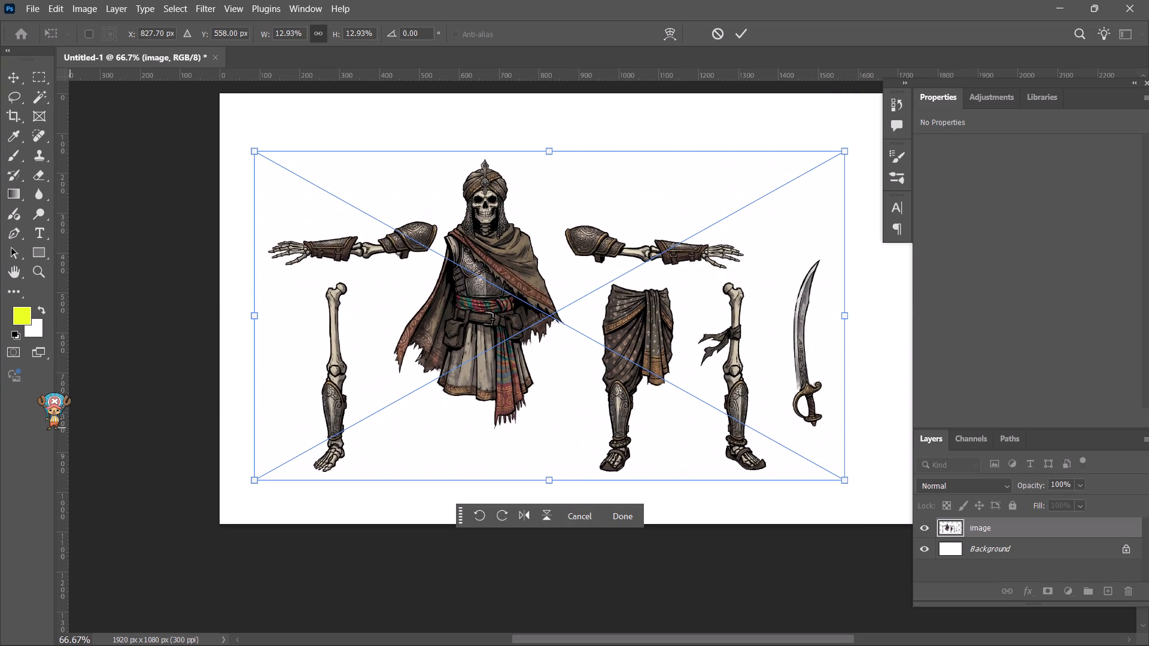
Commit the placed image, reset the foreground and background colours to default black and white, and reselect the image layer.
left_click(22, 324)
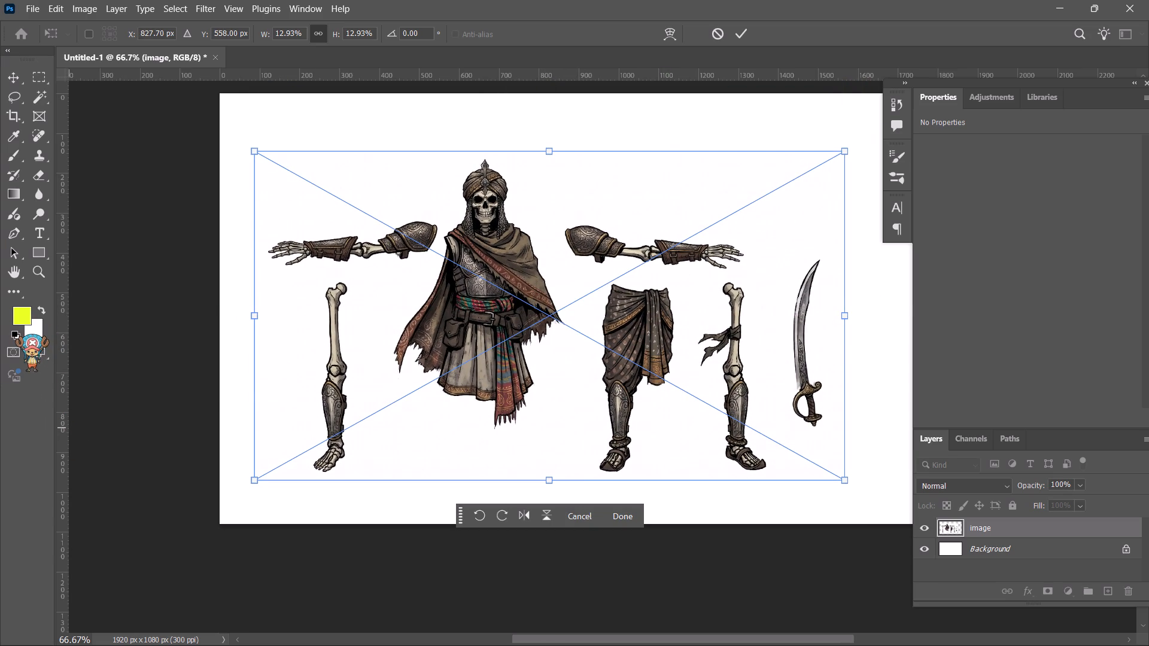
left_click(16, 340)
left_click(12, 337)
triple_click(17, 333)
left_click(992, 549)
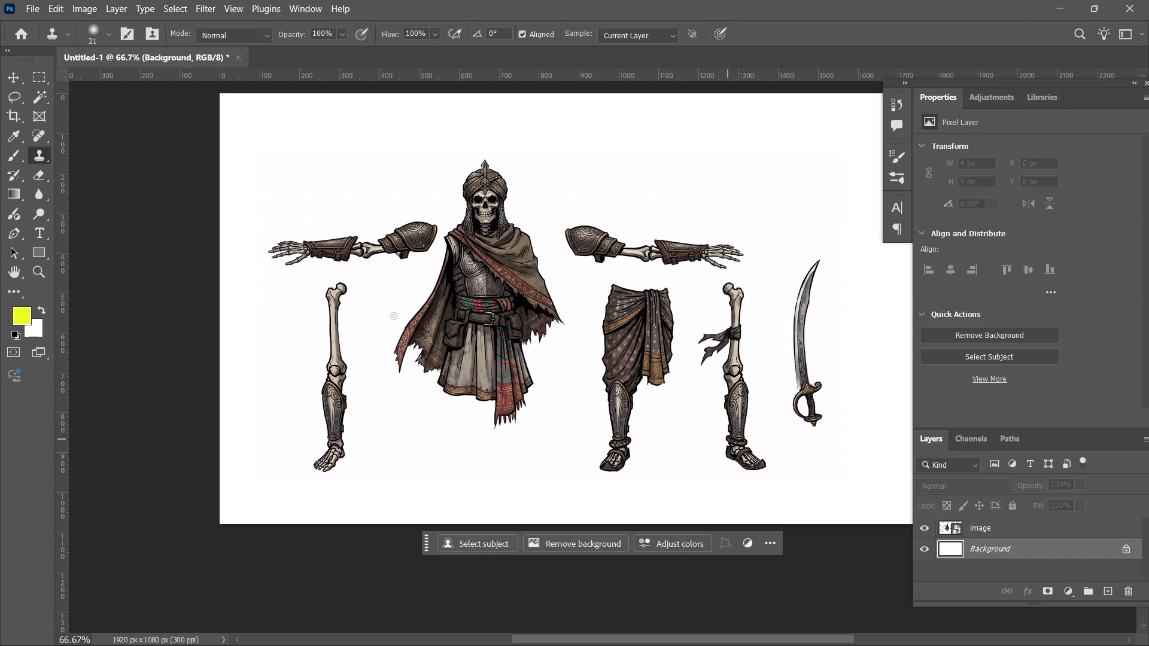
left_click(17, 335)
left_click(1007, 527)
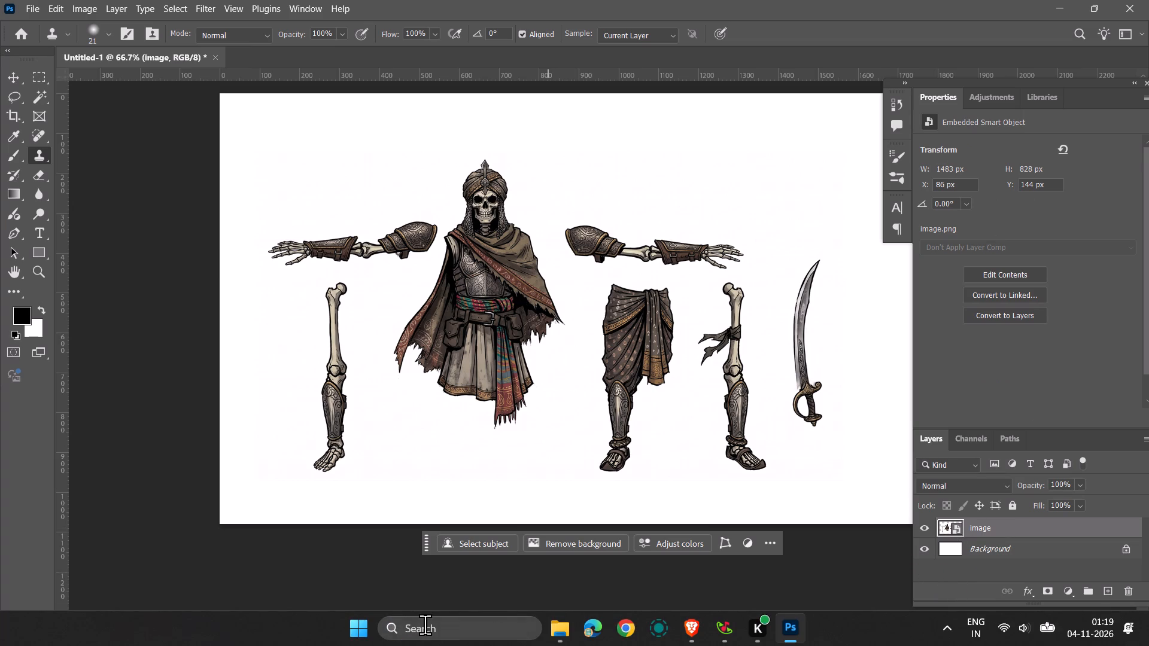
Switch to vivo Office Kit and open its transfer history.
scroll(745, 455, "down", 4)
scroll(745, 455, "up", 5)
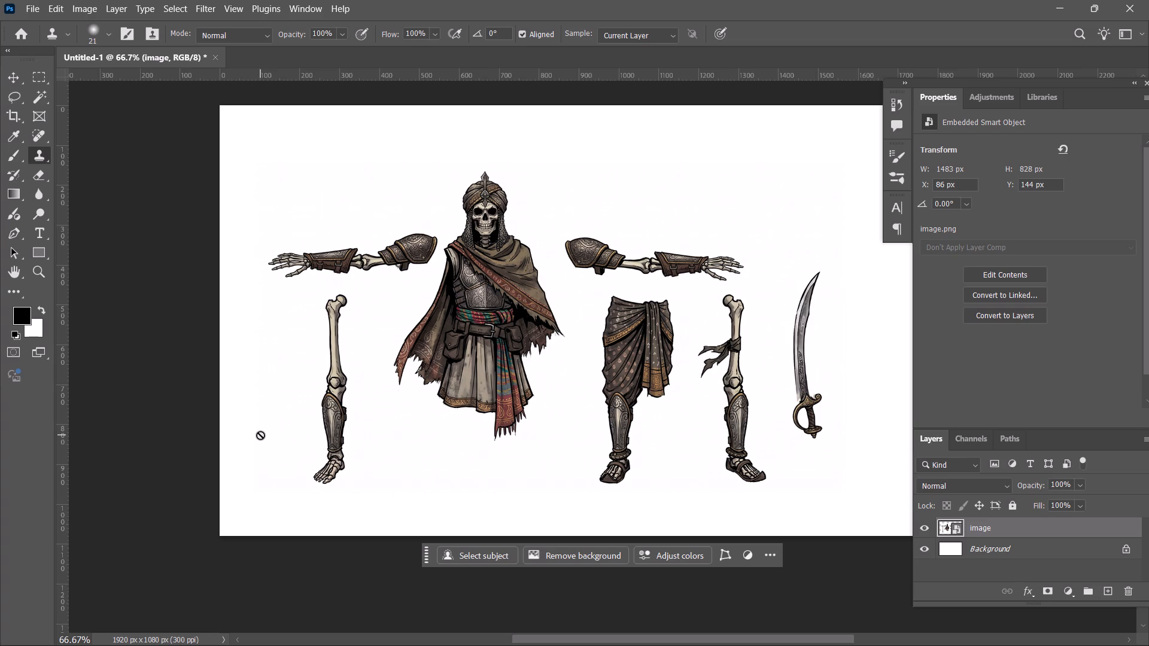
type("vi")
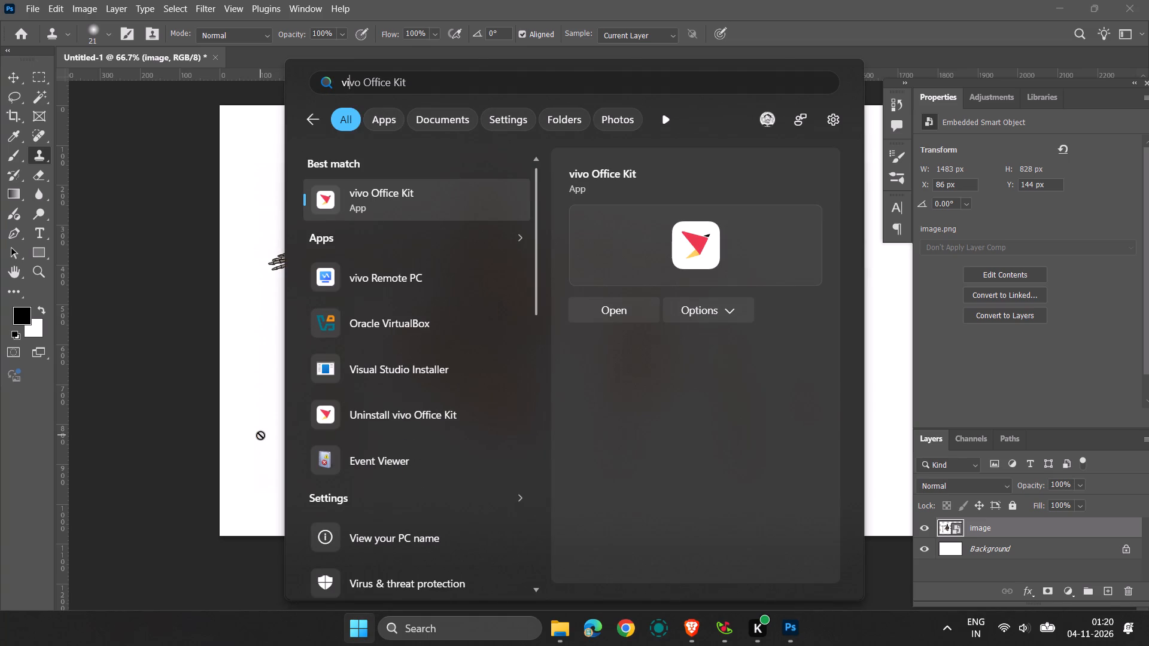
key("Return")
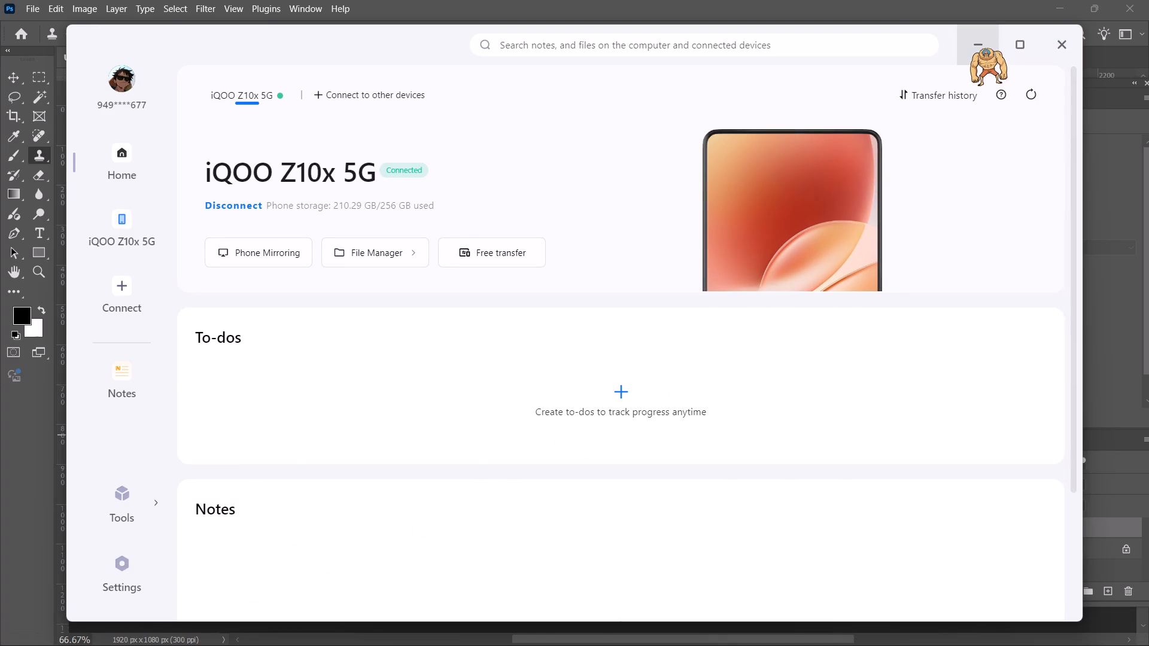
left_click(949, 95)
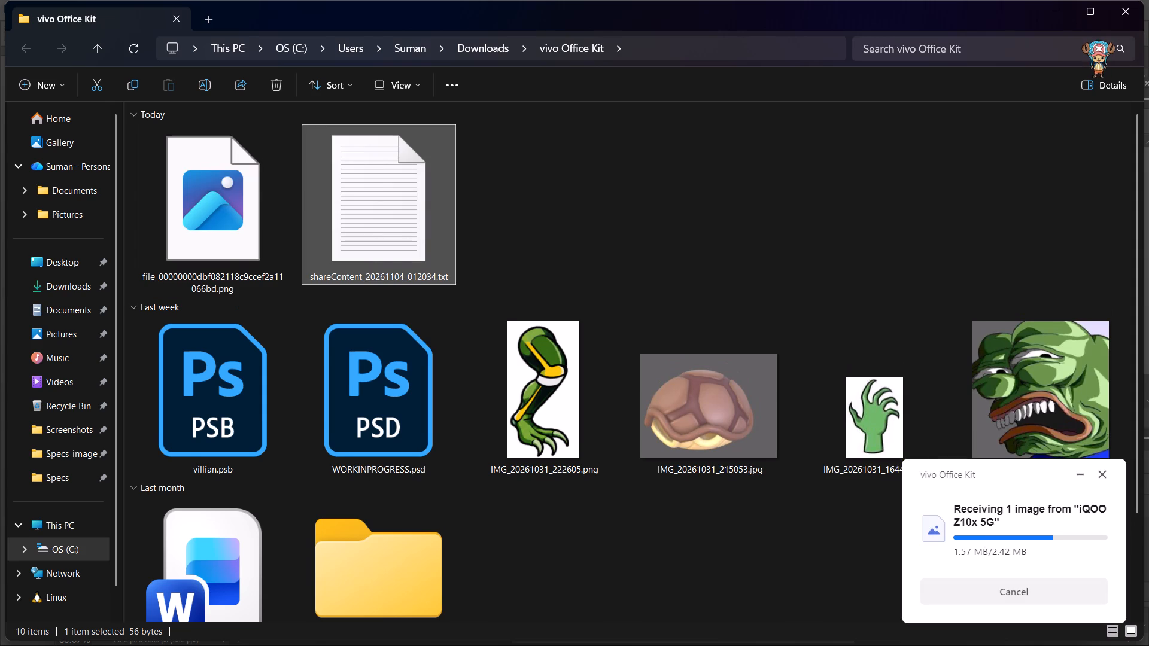
Delete the shareContent text file from the vivo Office Kit downloads folder in File Explorer.
left_click(503, 219)
left_click(396, 217)
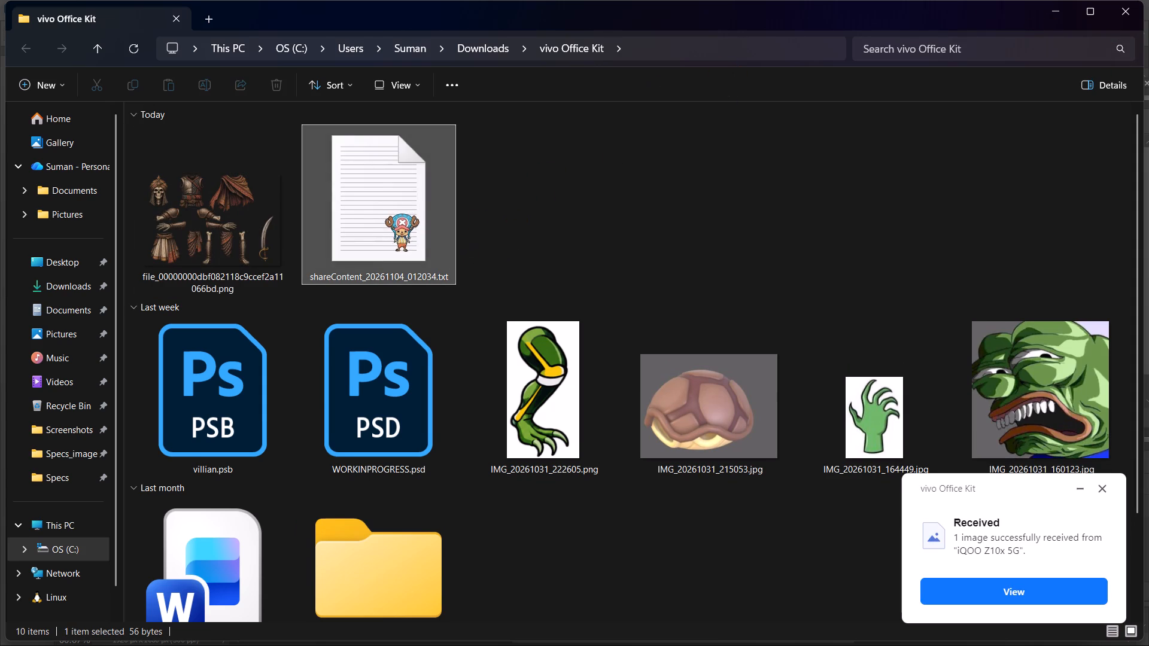
key("Delete")
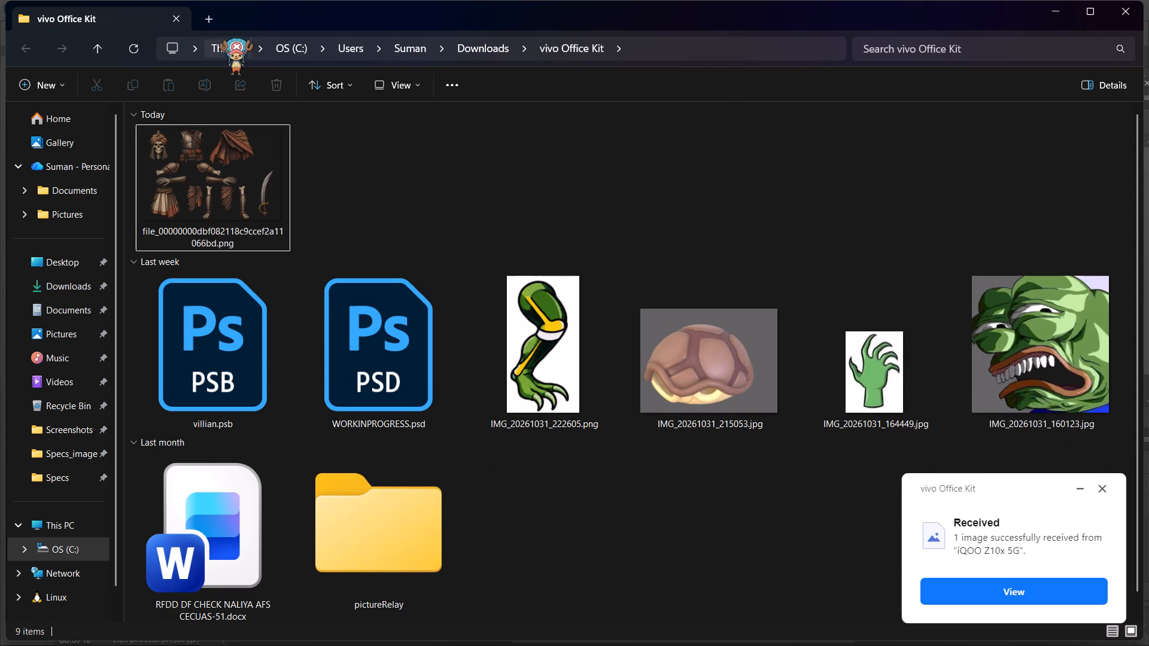
Move the received skeleton parts PNG from the vivo Office Kit folder to Desktop > Upper Realm > Game Dev > Asset.
left_click(216, 19)
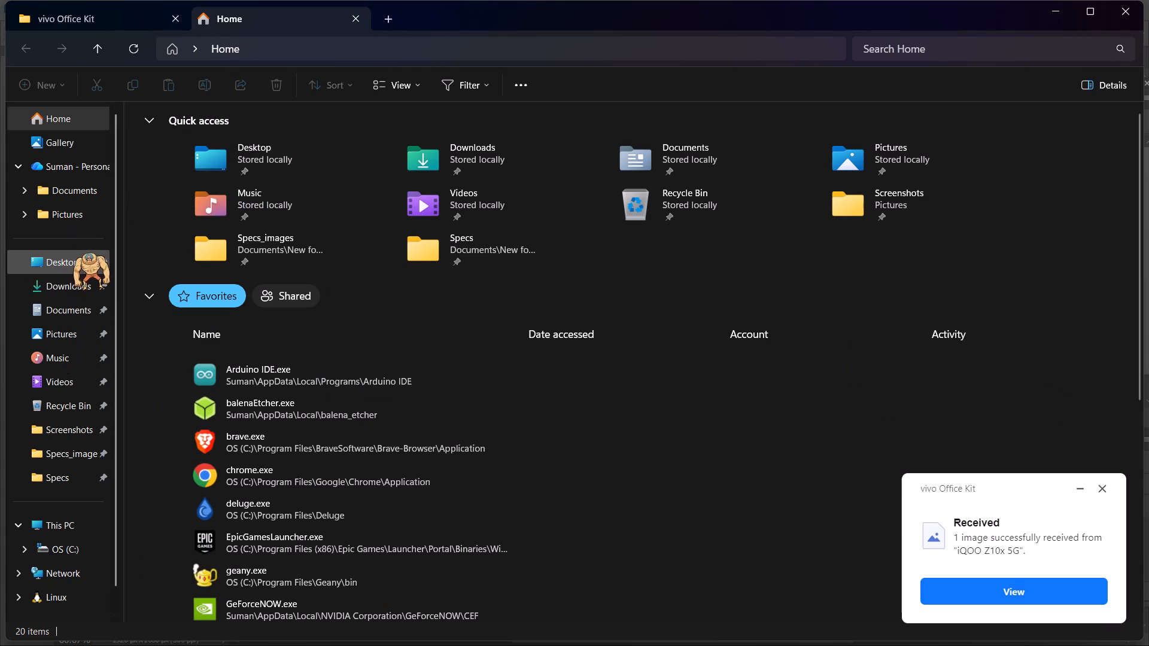
left_click(86, 255)
double_click(420, 167)
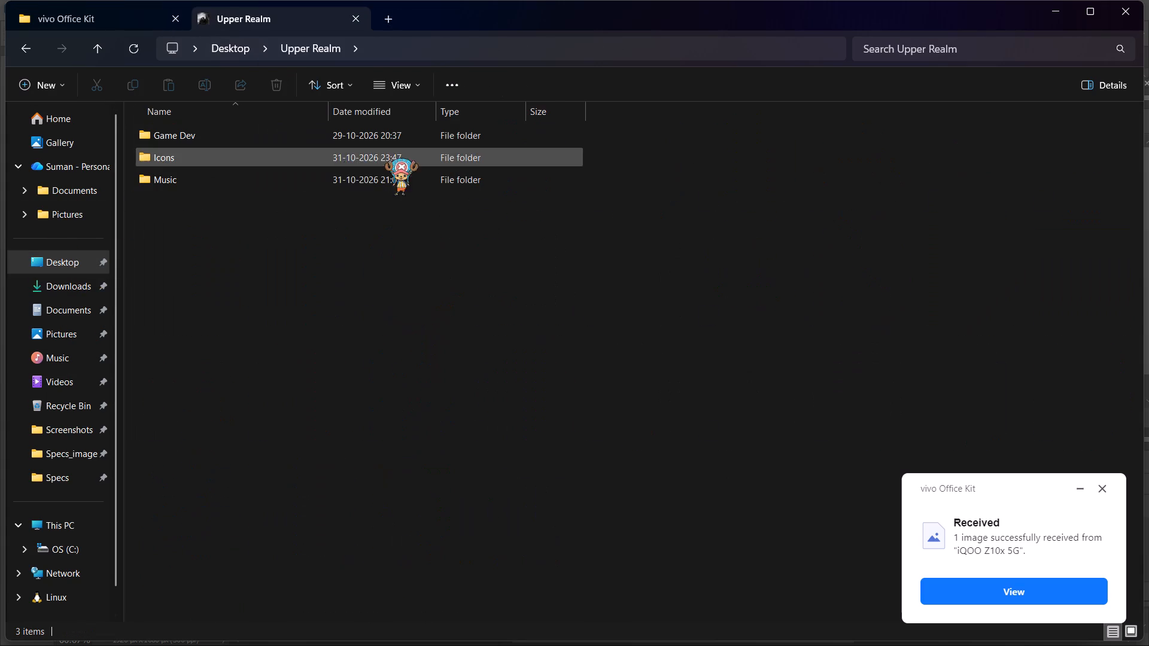
double_click(282, 134)
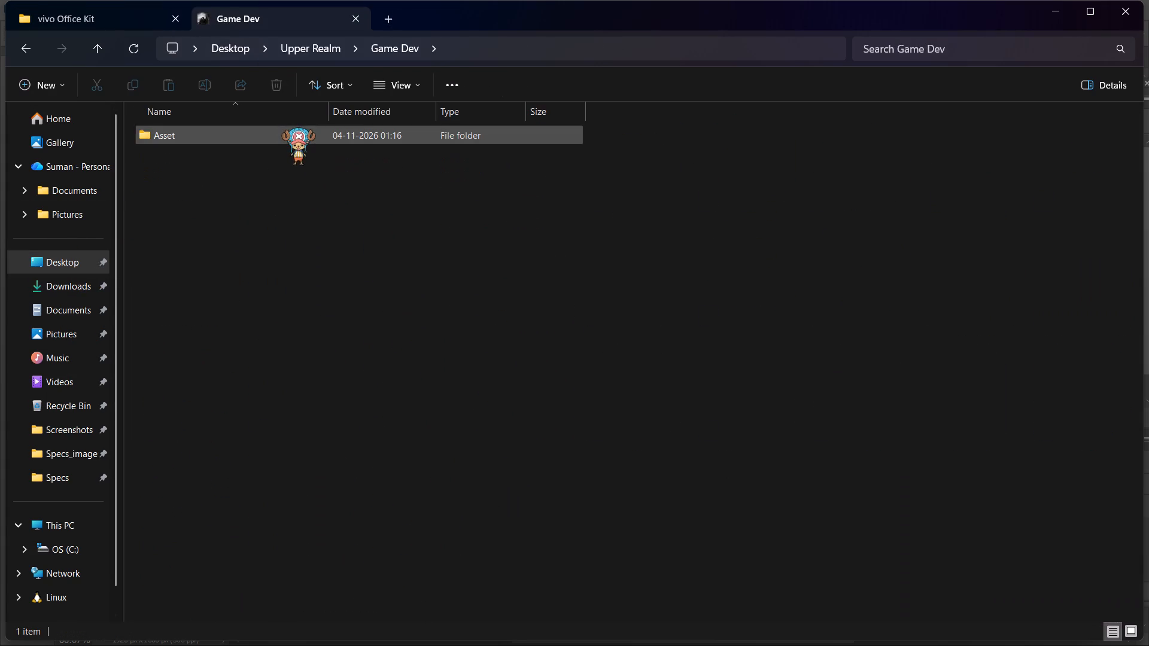
double_click(260, 134)
left_click(40, 21)
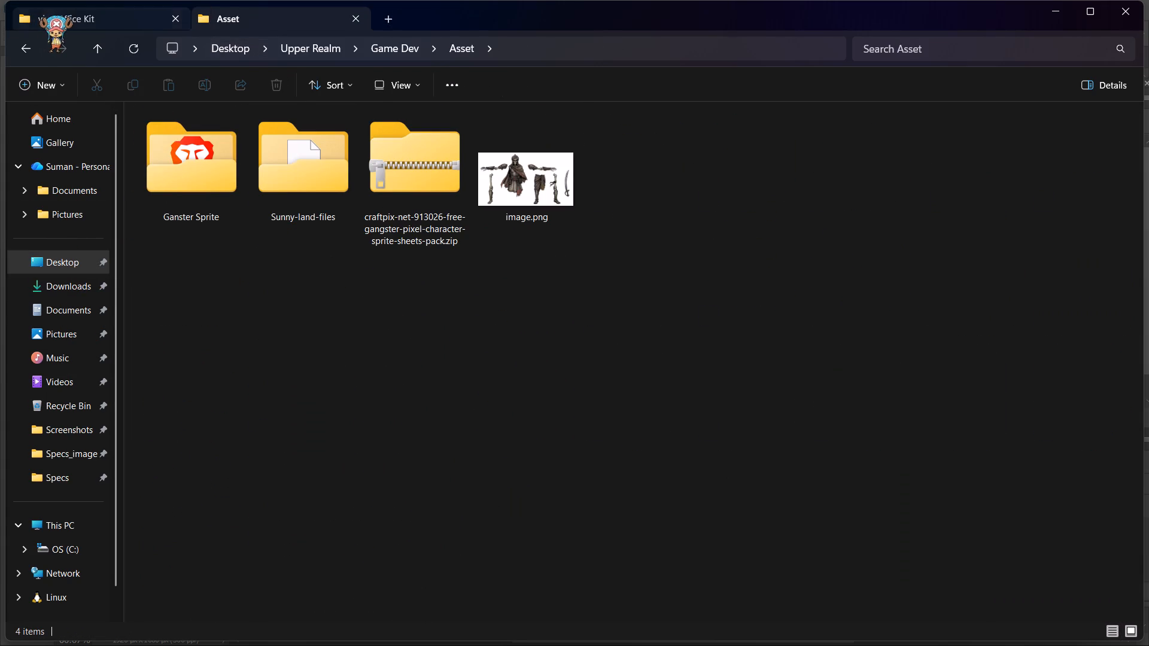
right_click(160, 194)
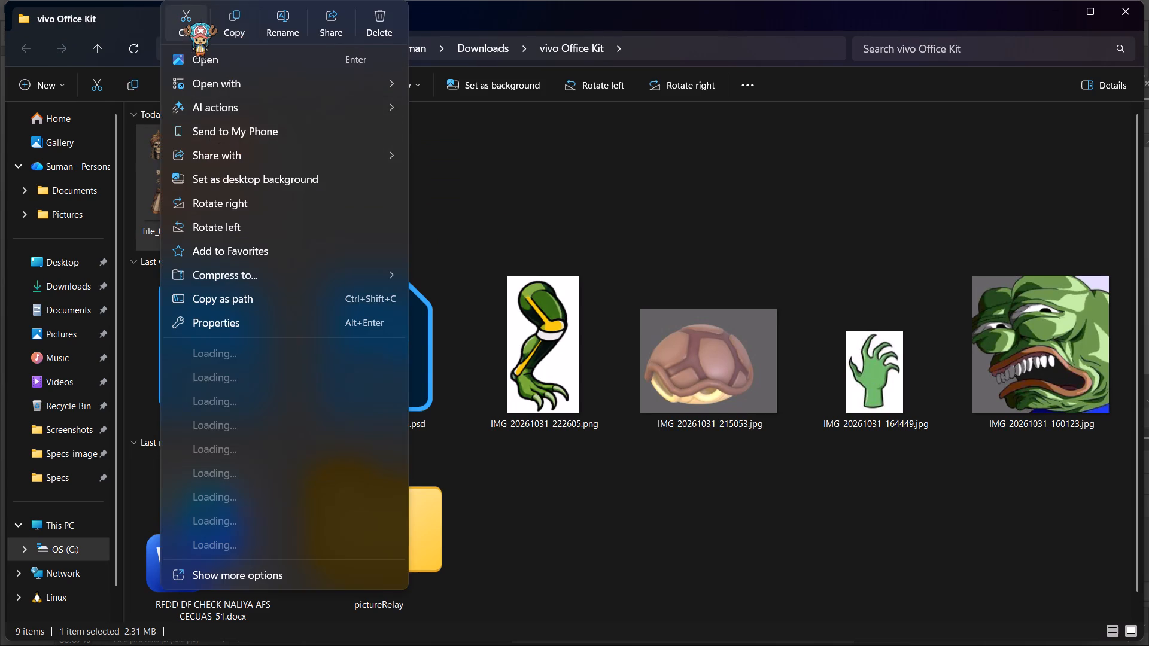
left_click(184, 28)
left_click(224, 19)
right_click(746, 260)
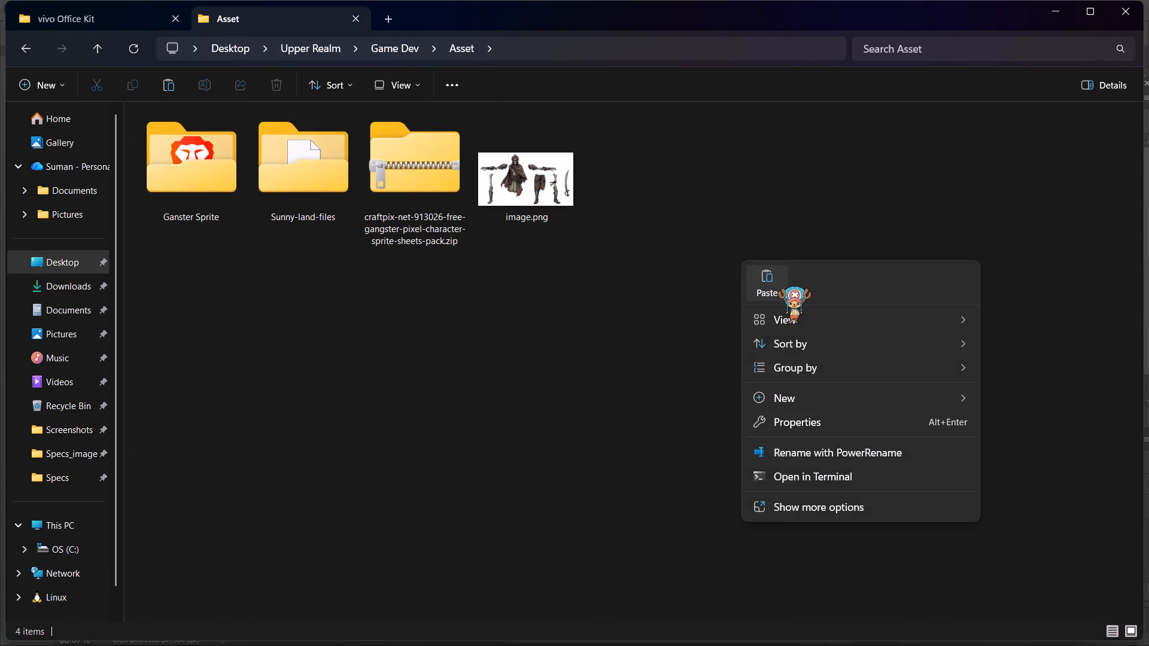
left_click(768, 285)
double_click(591, 16)
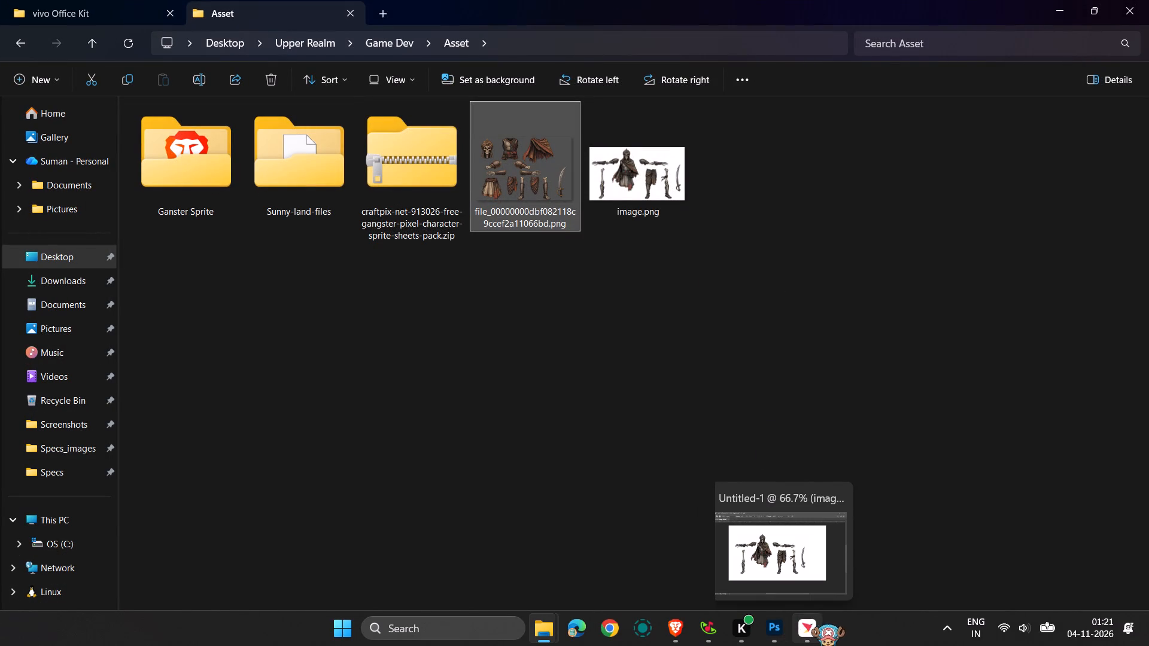
Switch to Photoshop and delete the image layer from the Untitled-1 document.
left_click(774, 632)
left_click(574, 307)
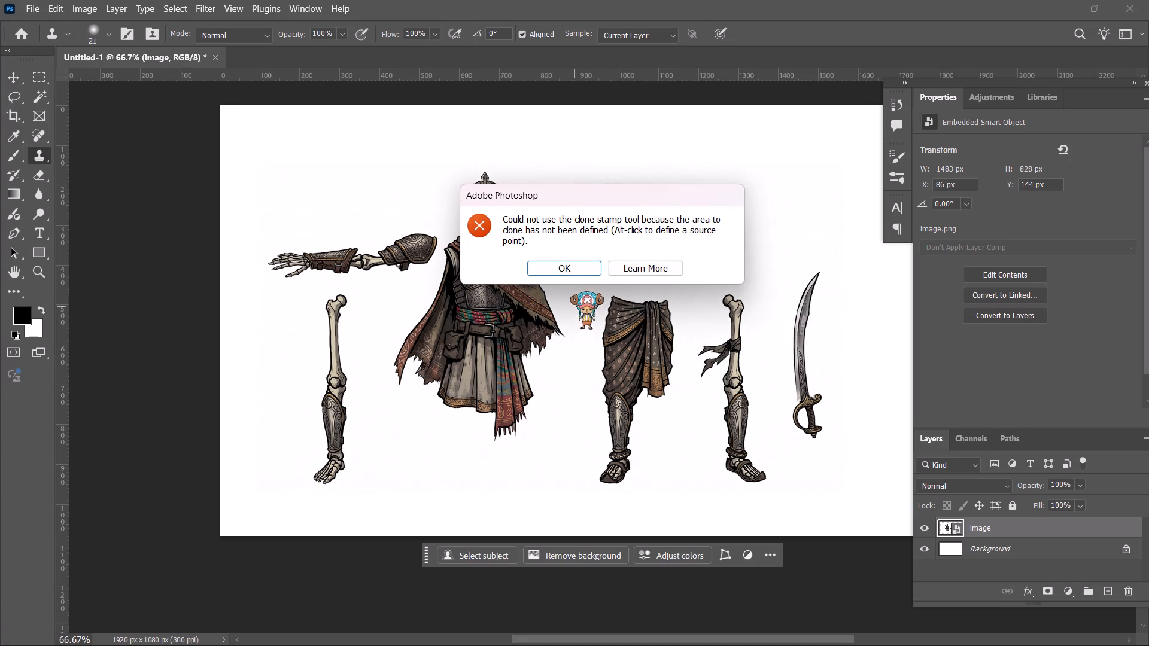
left_click(560, 270)
left_click(579, 292)
left_click(566, 268)
left_click(977, 523)
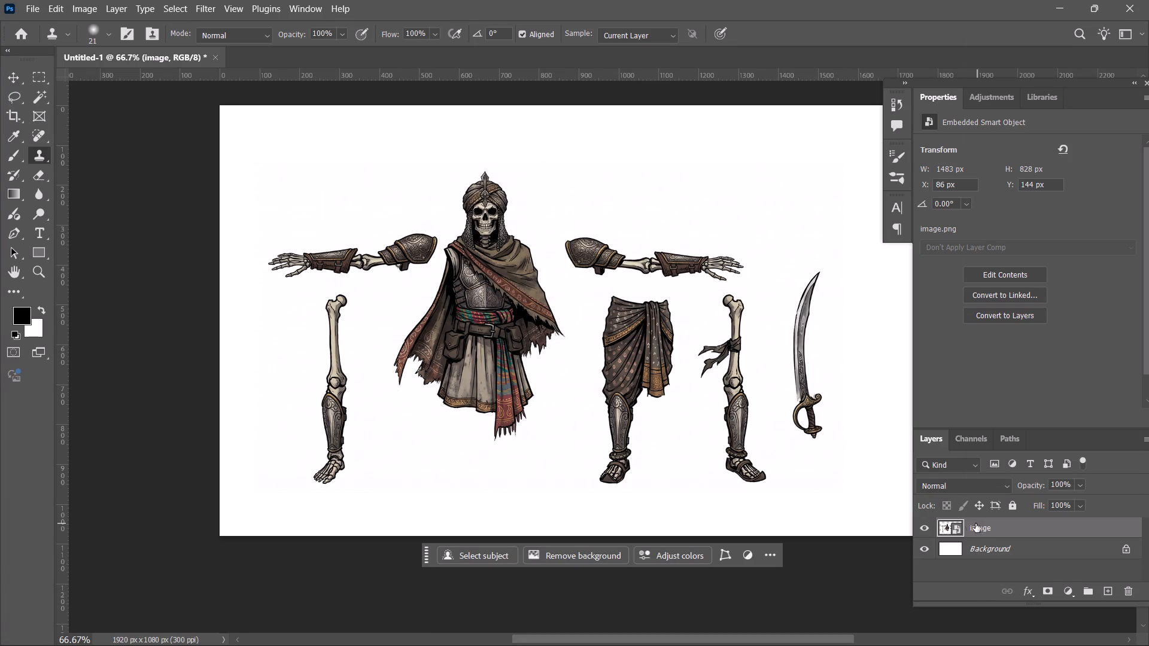
right_click(969, 524)
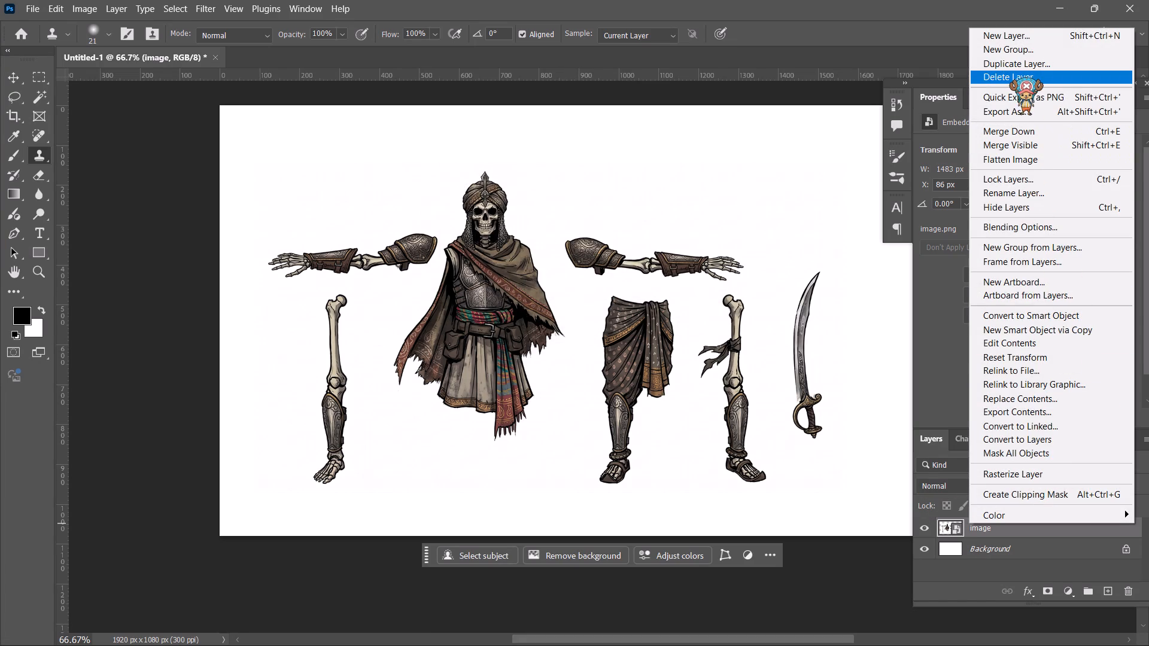
left_click(1010, 83)
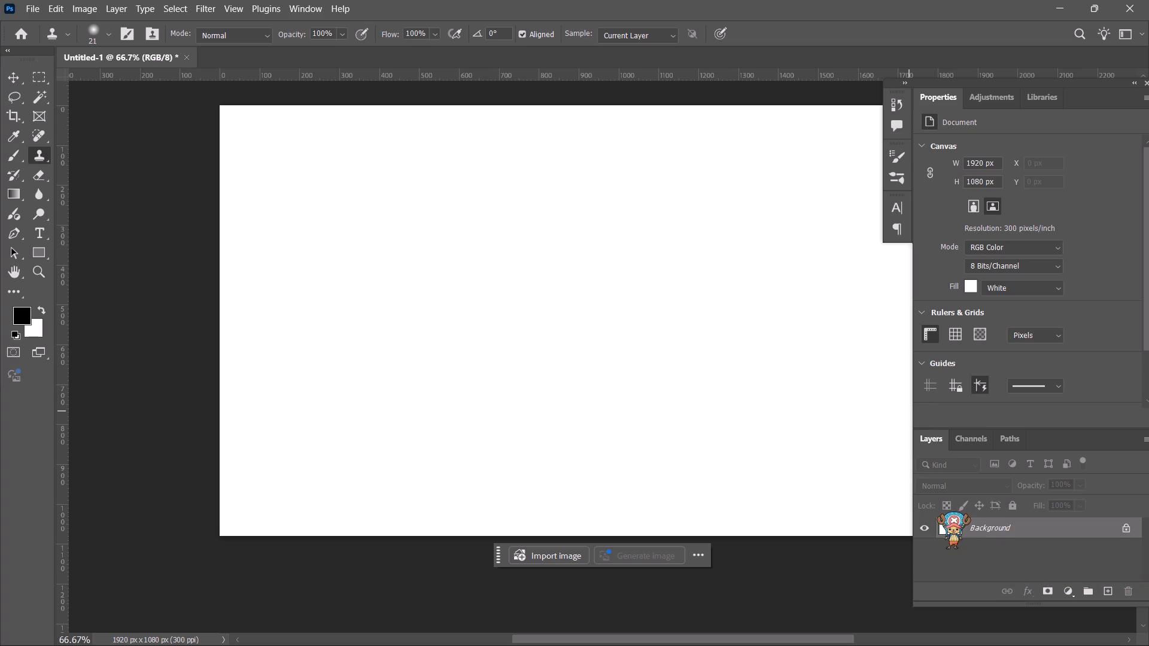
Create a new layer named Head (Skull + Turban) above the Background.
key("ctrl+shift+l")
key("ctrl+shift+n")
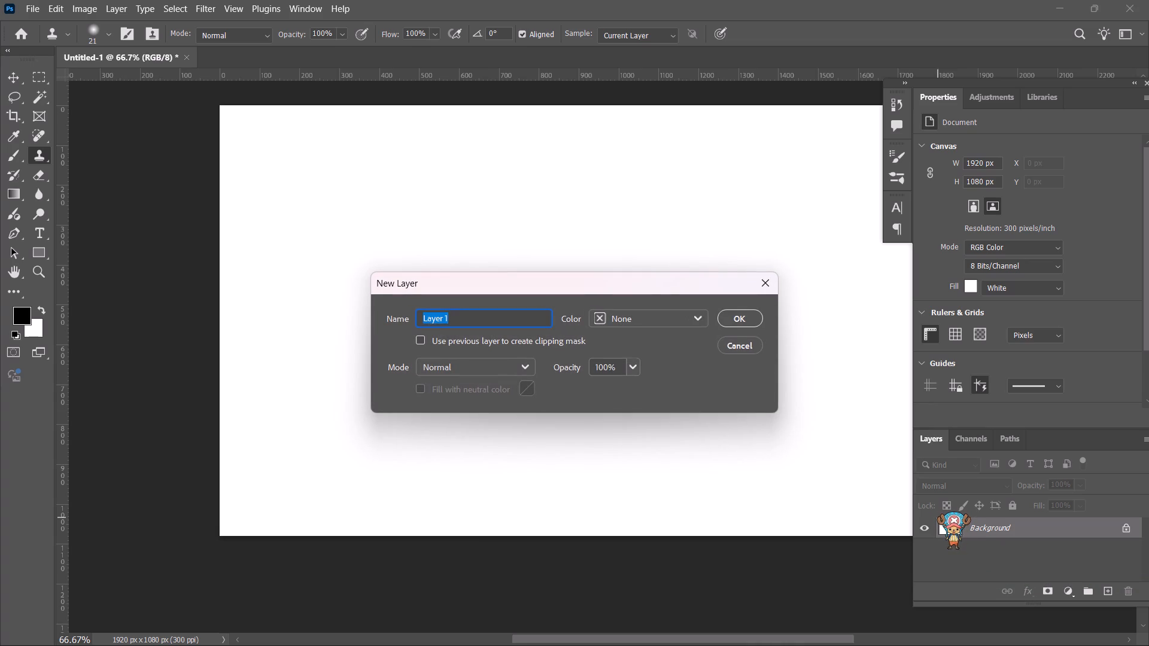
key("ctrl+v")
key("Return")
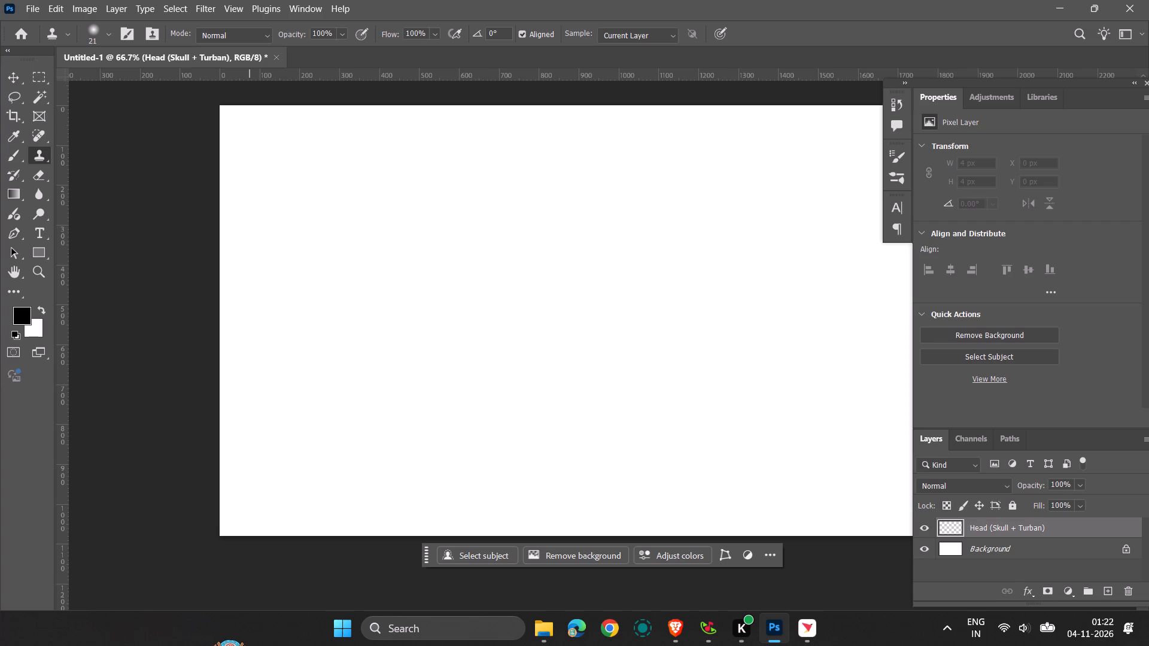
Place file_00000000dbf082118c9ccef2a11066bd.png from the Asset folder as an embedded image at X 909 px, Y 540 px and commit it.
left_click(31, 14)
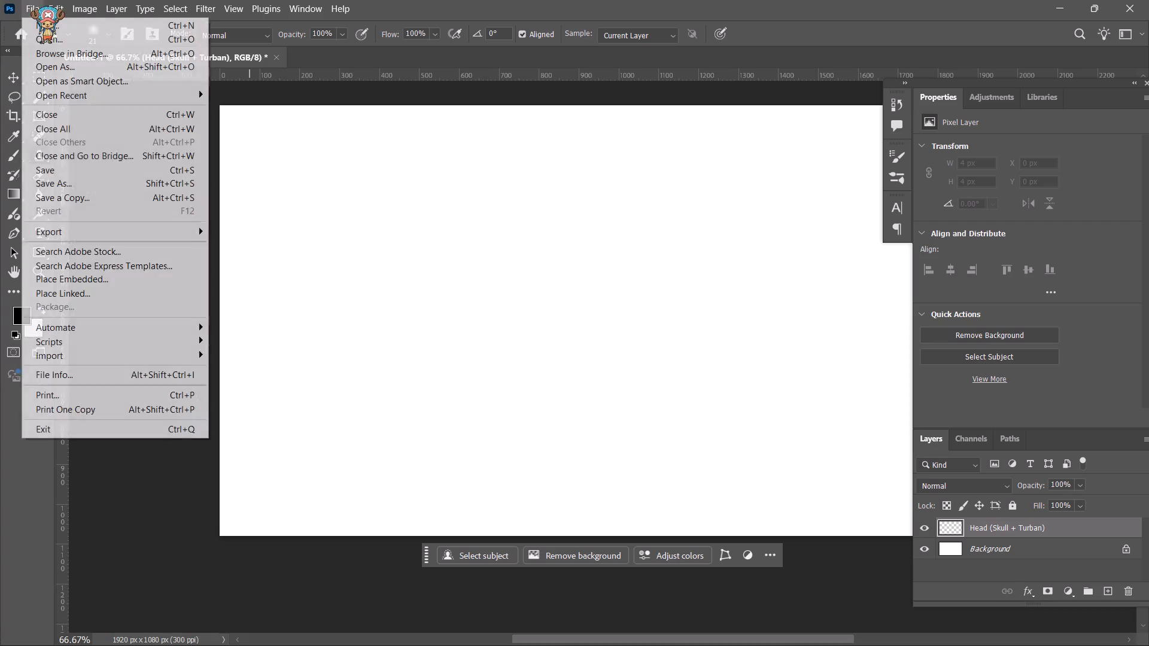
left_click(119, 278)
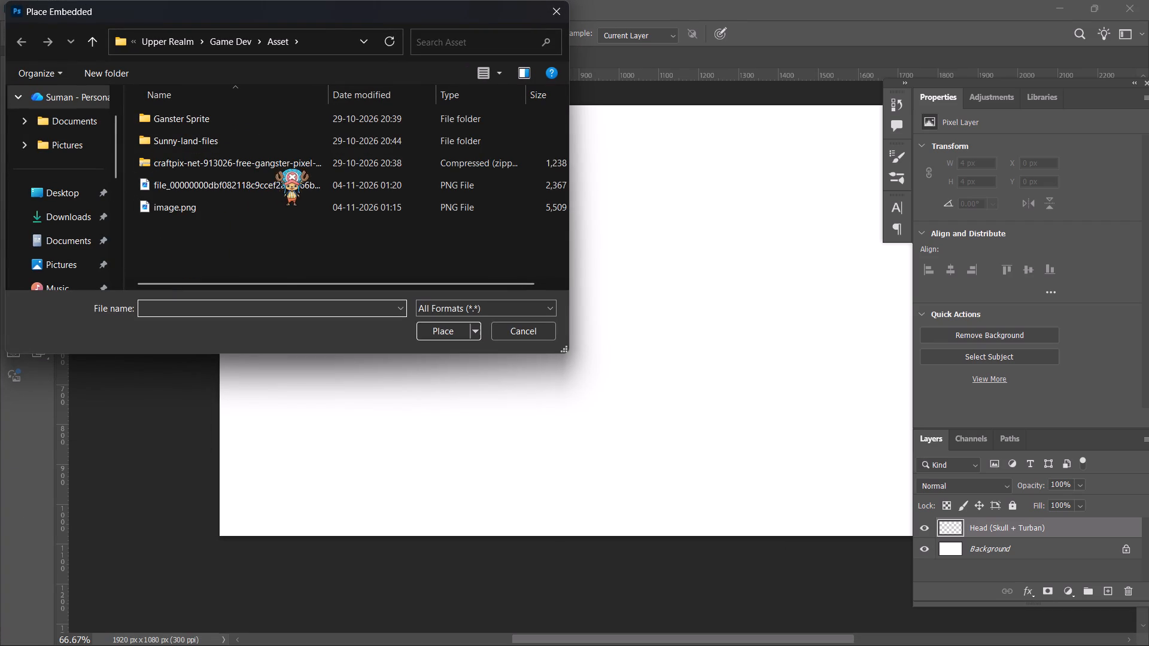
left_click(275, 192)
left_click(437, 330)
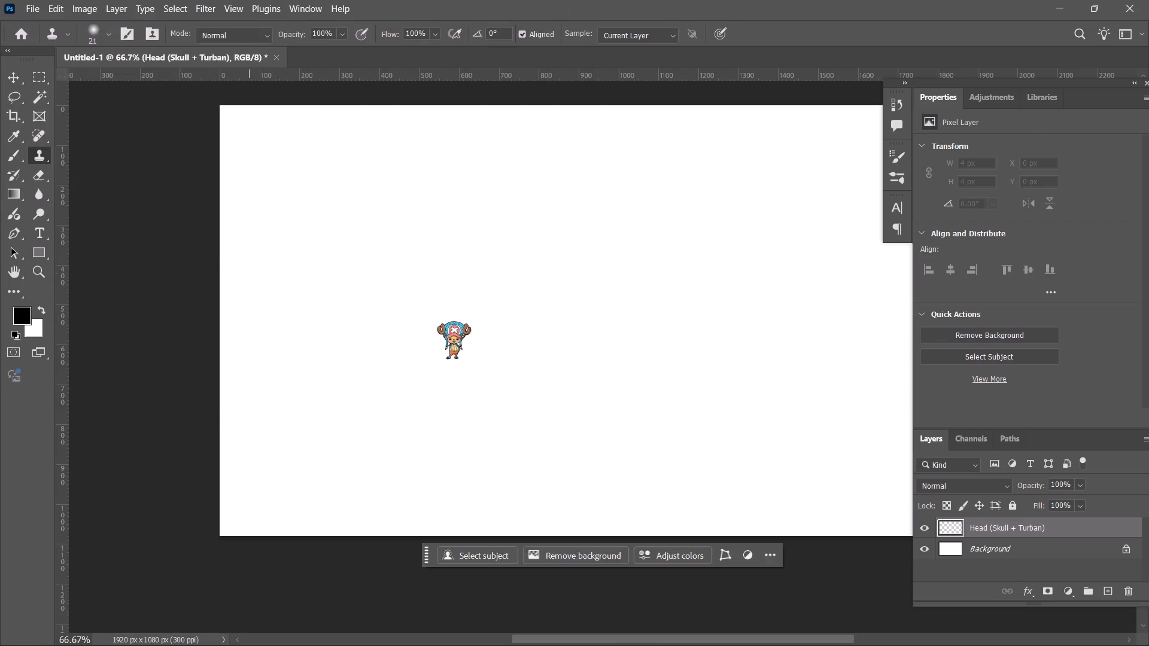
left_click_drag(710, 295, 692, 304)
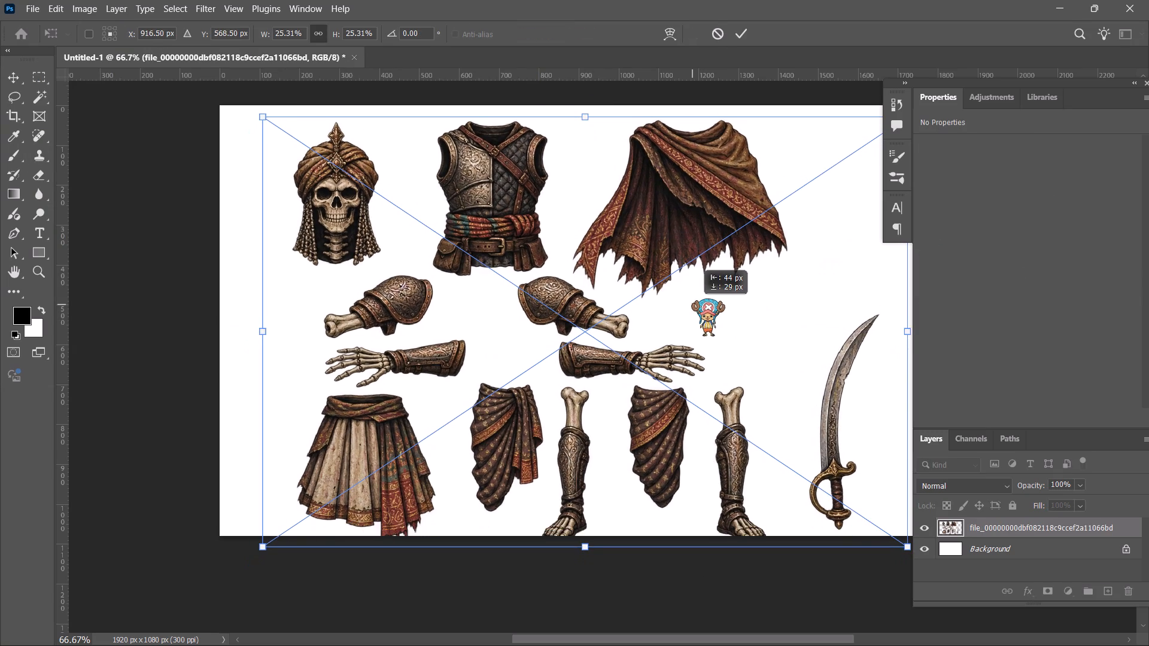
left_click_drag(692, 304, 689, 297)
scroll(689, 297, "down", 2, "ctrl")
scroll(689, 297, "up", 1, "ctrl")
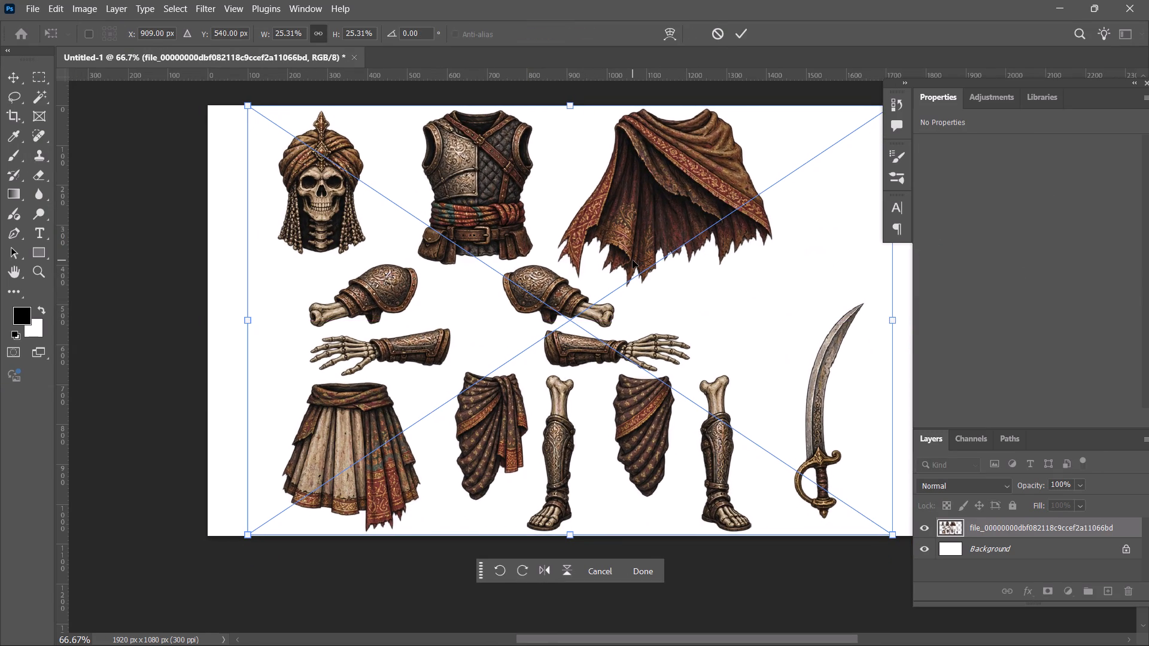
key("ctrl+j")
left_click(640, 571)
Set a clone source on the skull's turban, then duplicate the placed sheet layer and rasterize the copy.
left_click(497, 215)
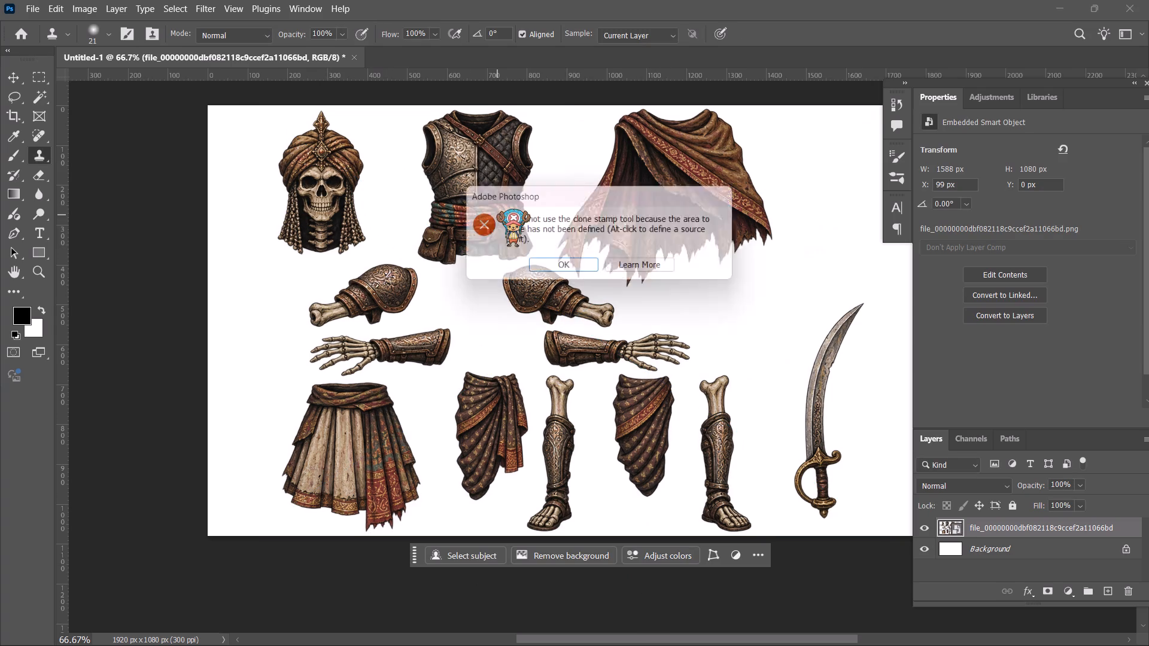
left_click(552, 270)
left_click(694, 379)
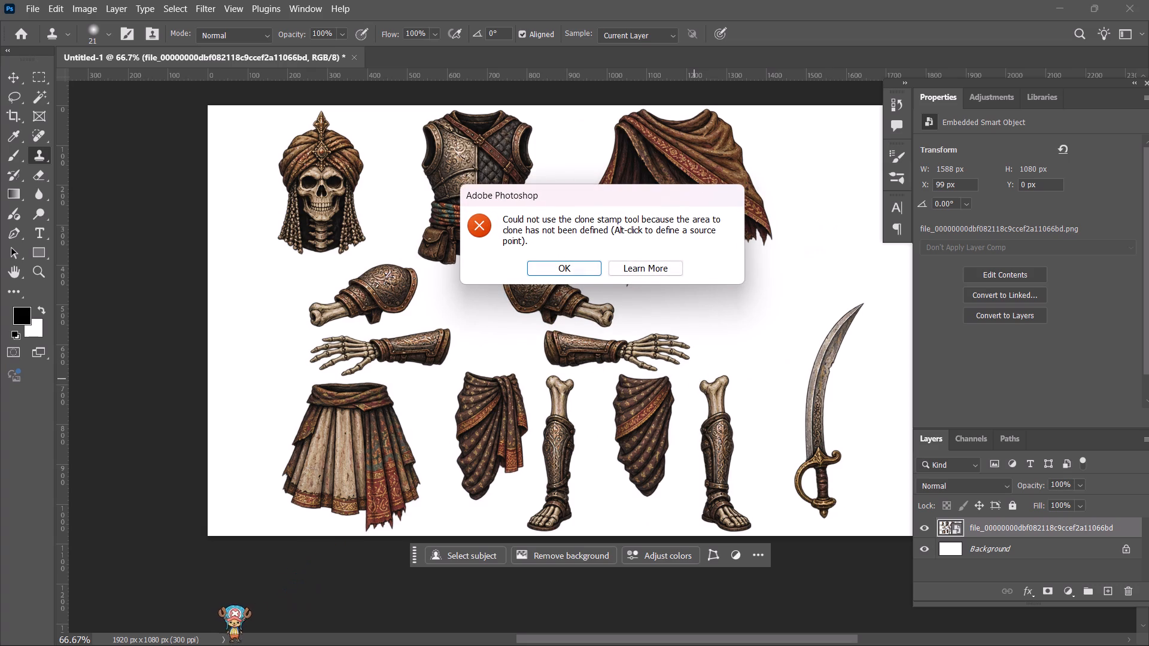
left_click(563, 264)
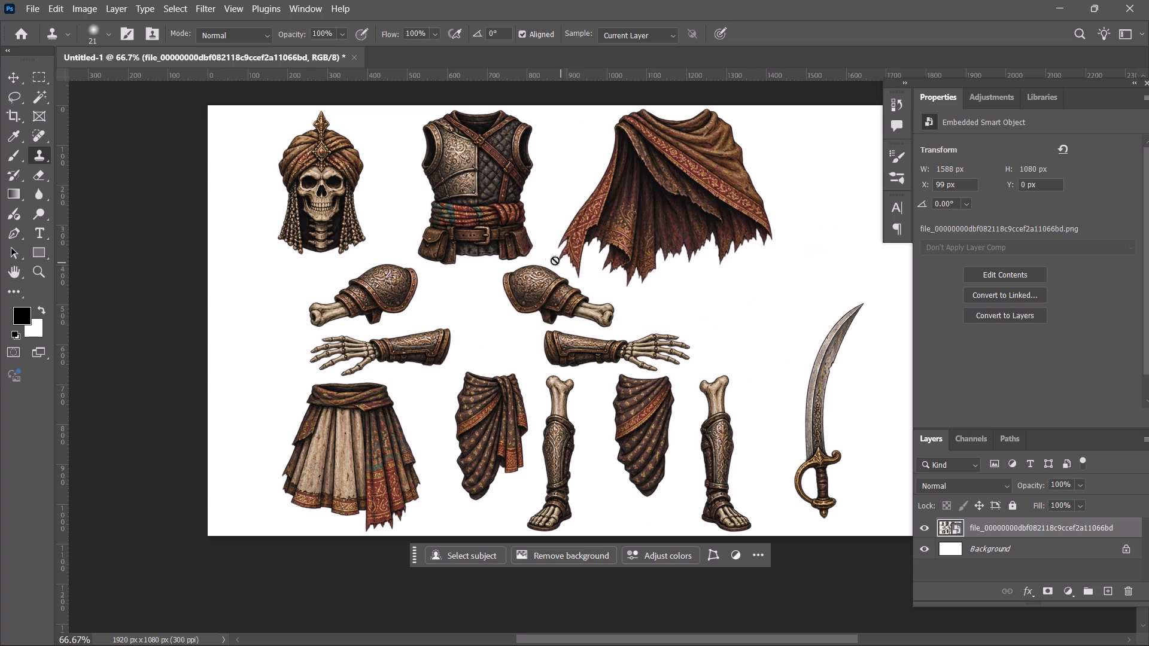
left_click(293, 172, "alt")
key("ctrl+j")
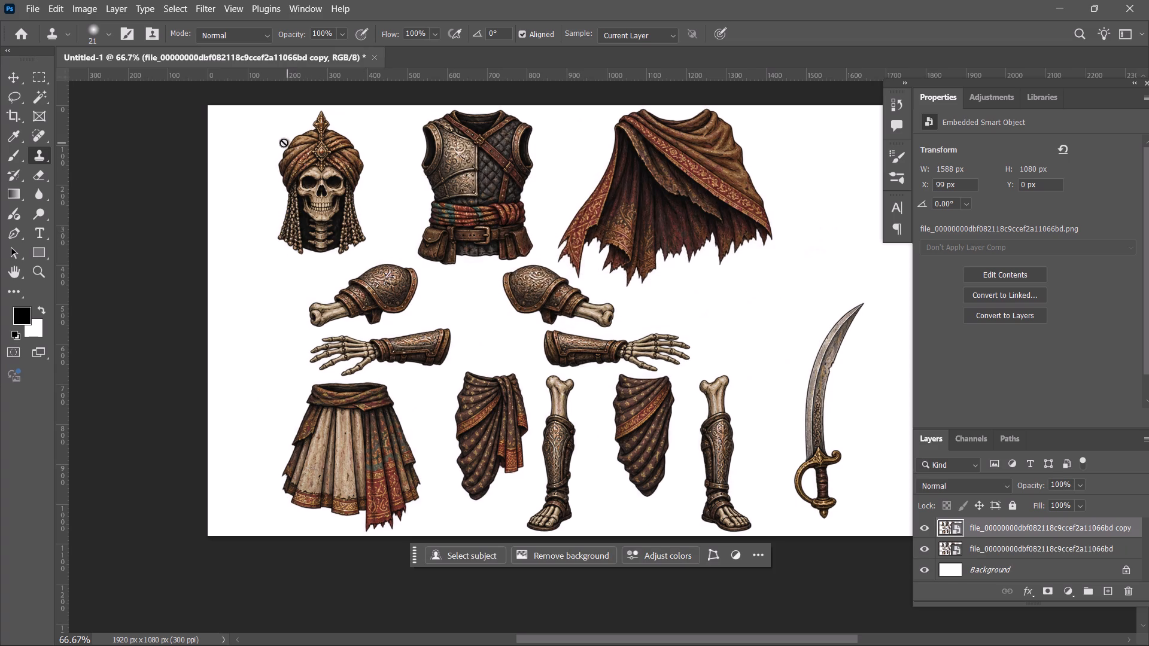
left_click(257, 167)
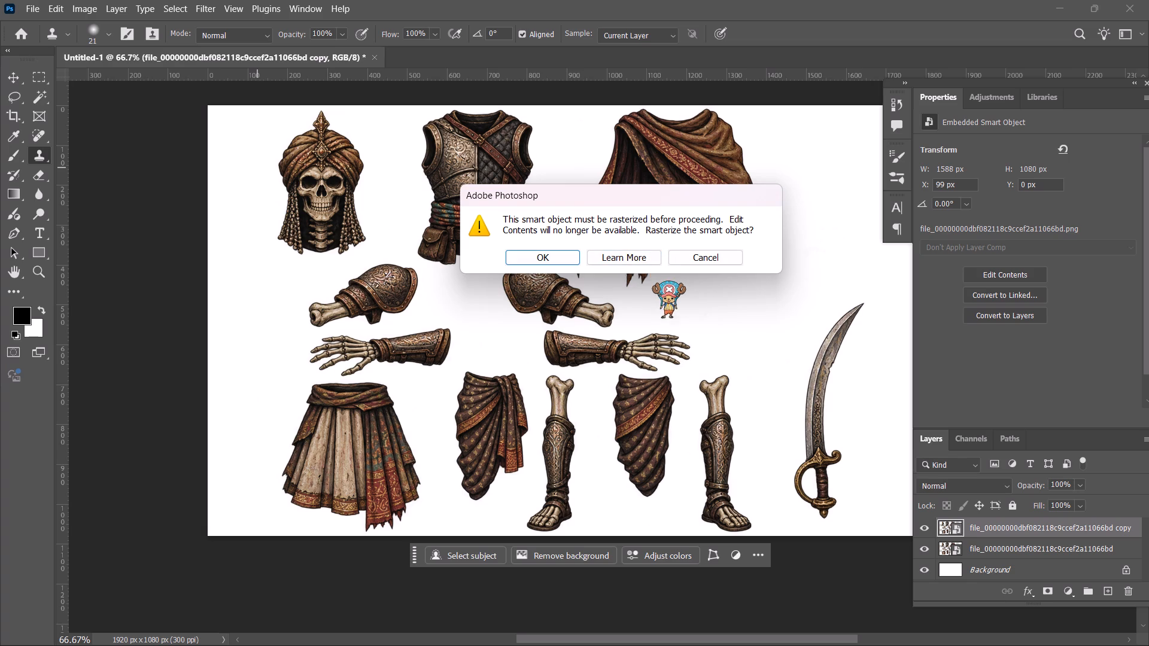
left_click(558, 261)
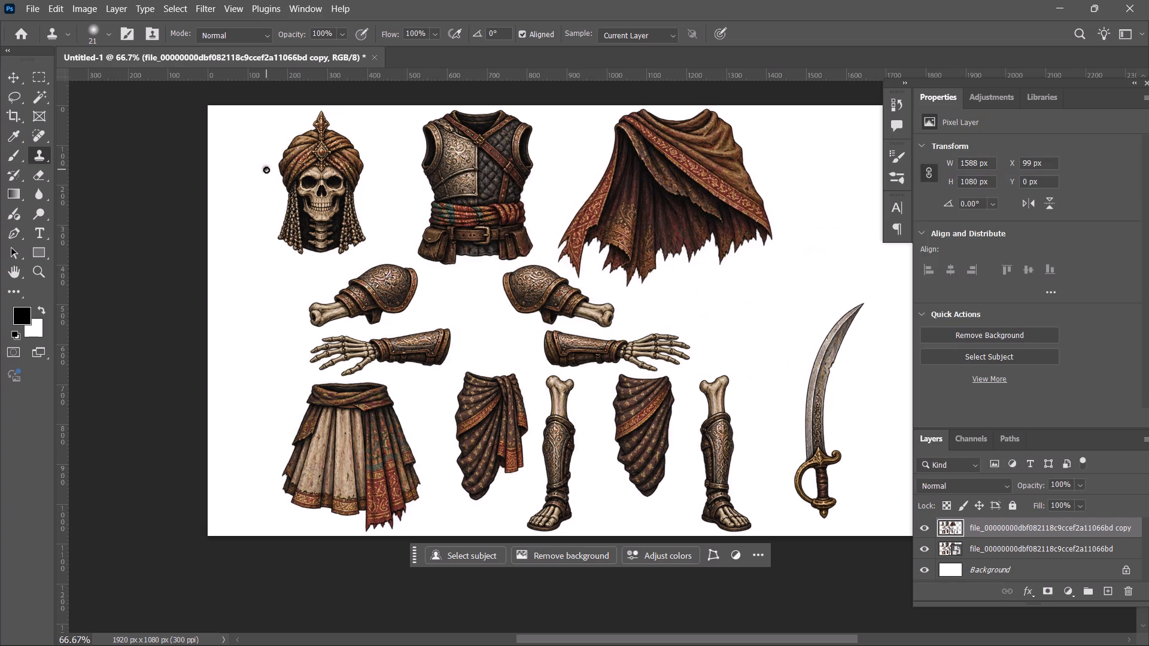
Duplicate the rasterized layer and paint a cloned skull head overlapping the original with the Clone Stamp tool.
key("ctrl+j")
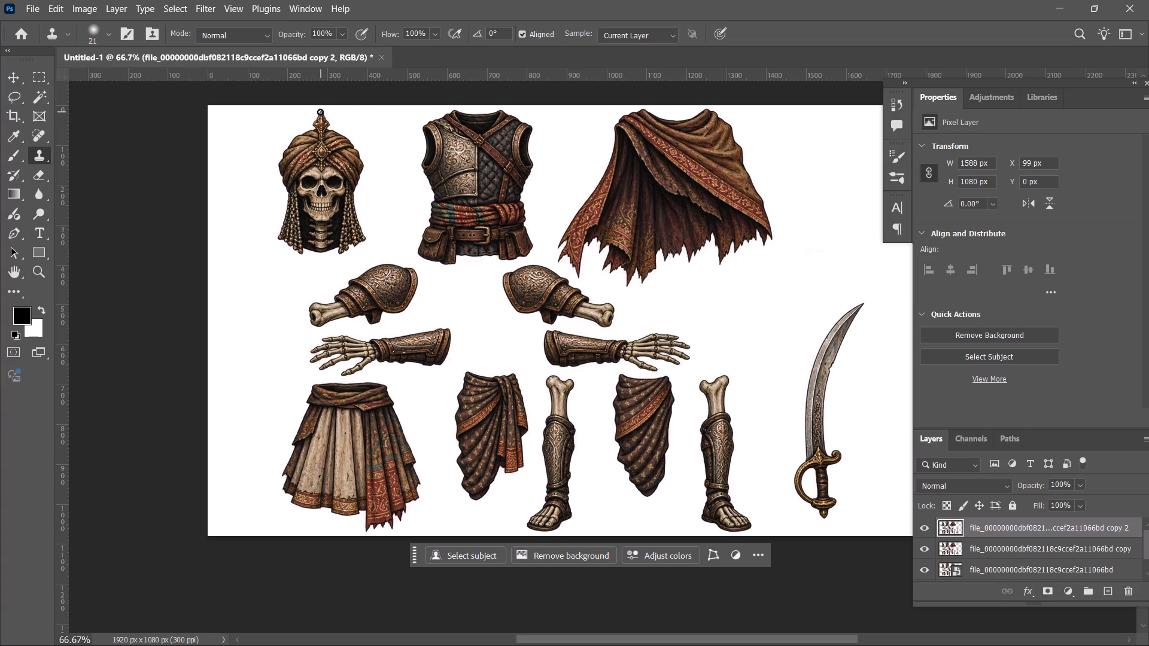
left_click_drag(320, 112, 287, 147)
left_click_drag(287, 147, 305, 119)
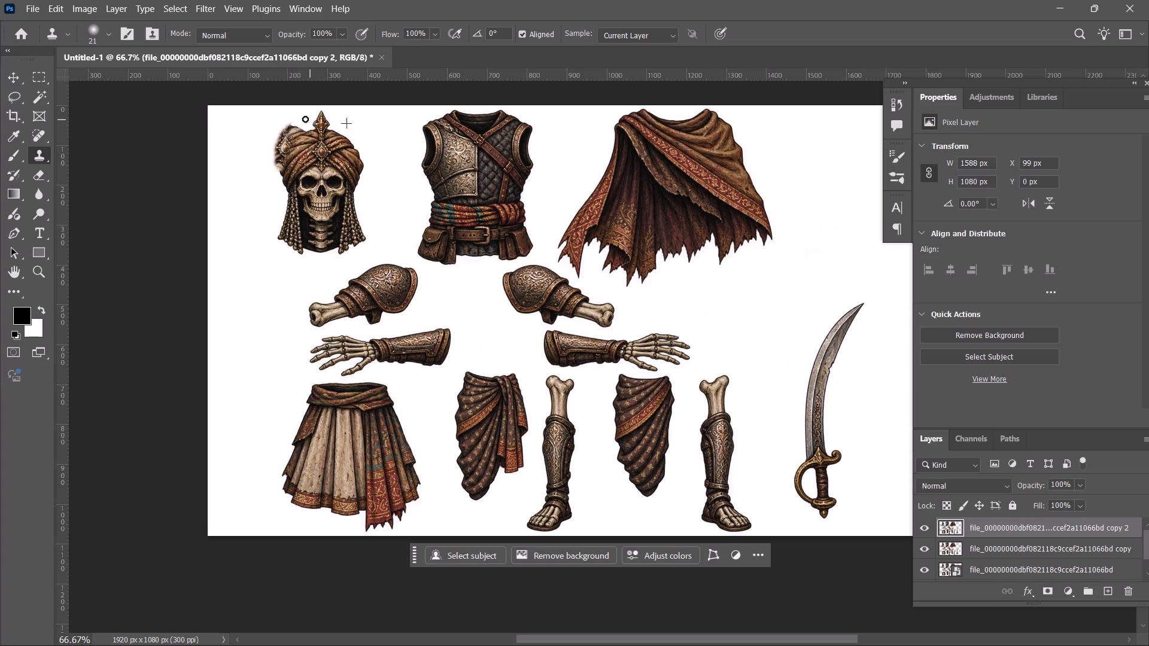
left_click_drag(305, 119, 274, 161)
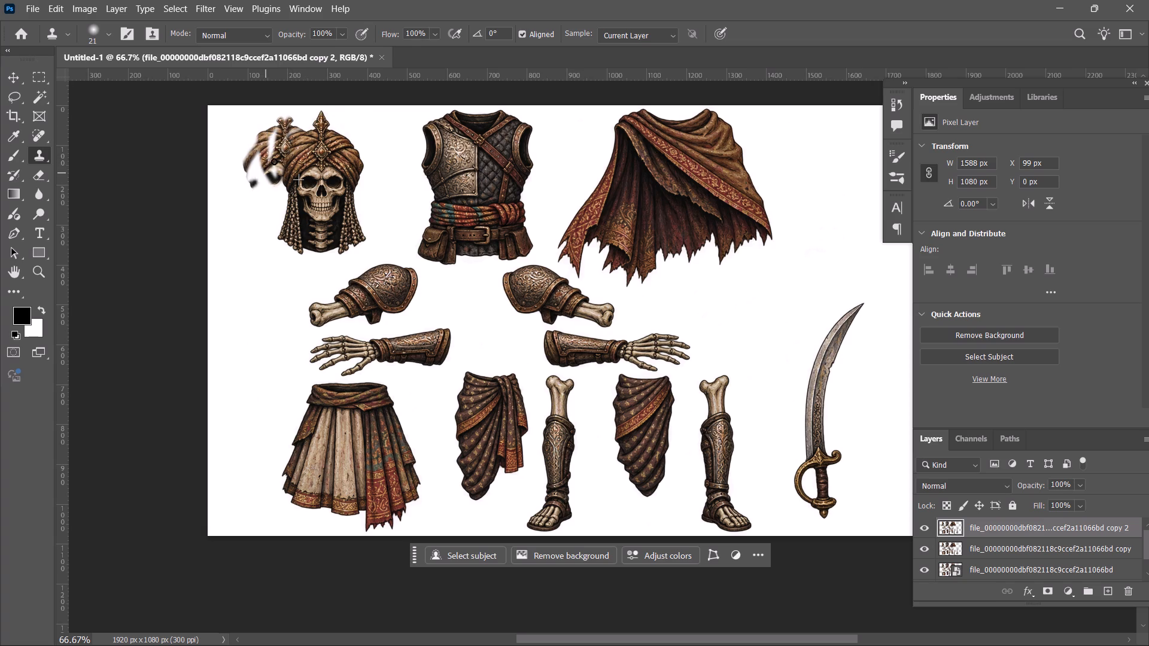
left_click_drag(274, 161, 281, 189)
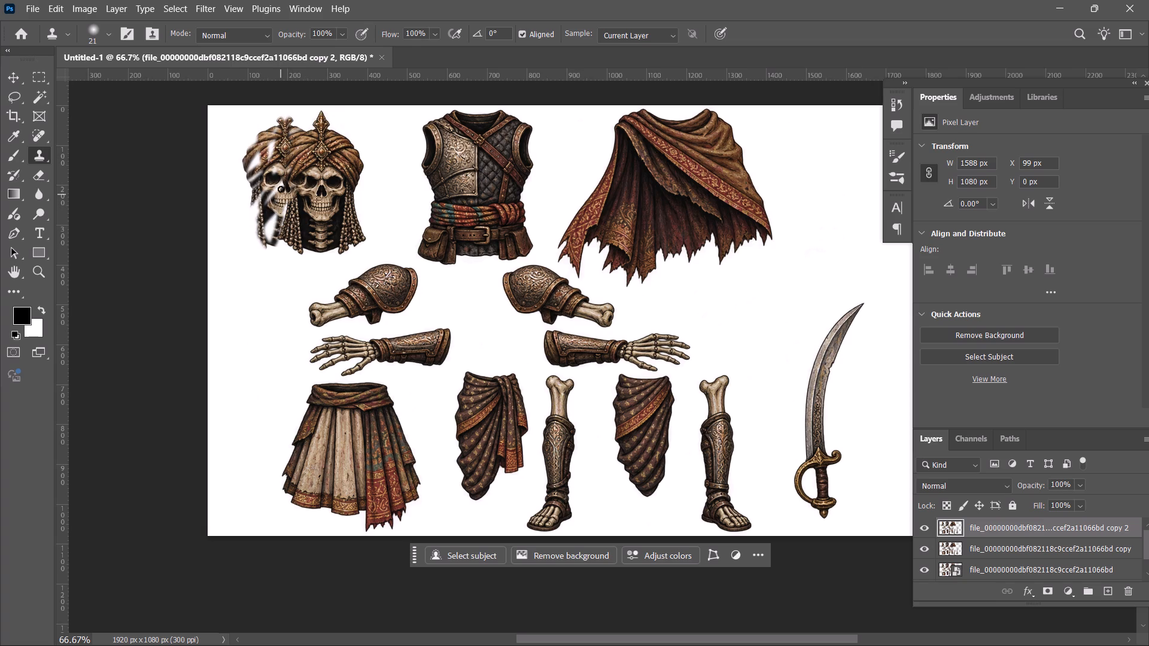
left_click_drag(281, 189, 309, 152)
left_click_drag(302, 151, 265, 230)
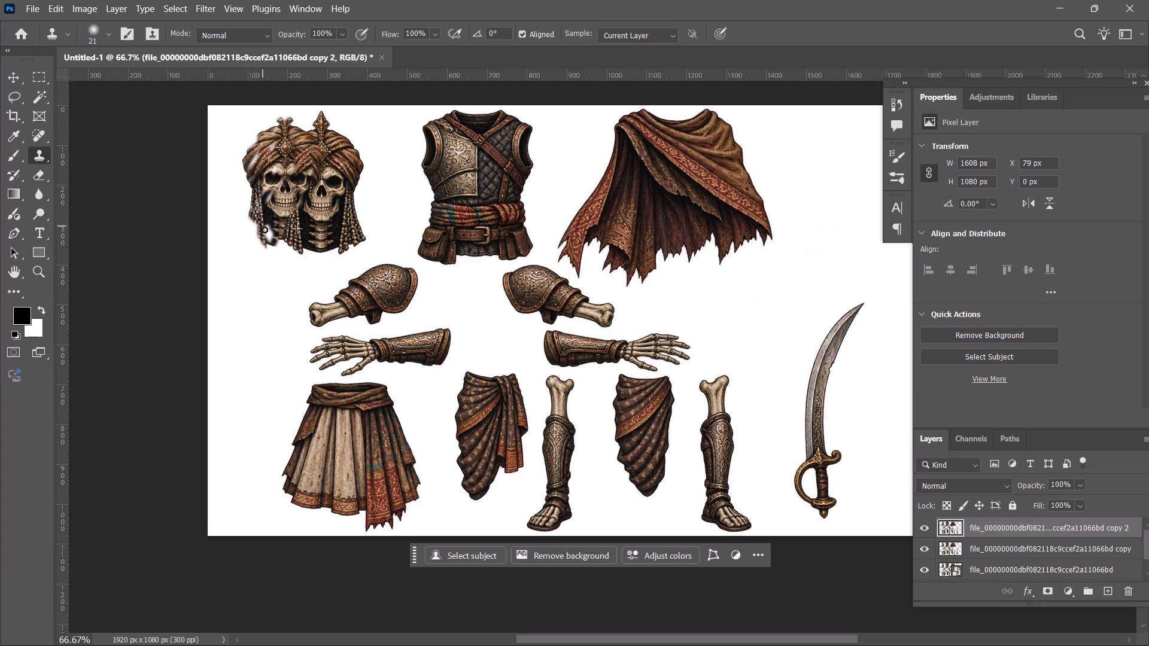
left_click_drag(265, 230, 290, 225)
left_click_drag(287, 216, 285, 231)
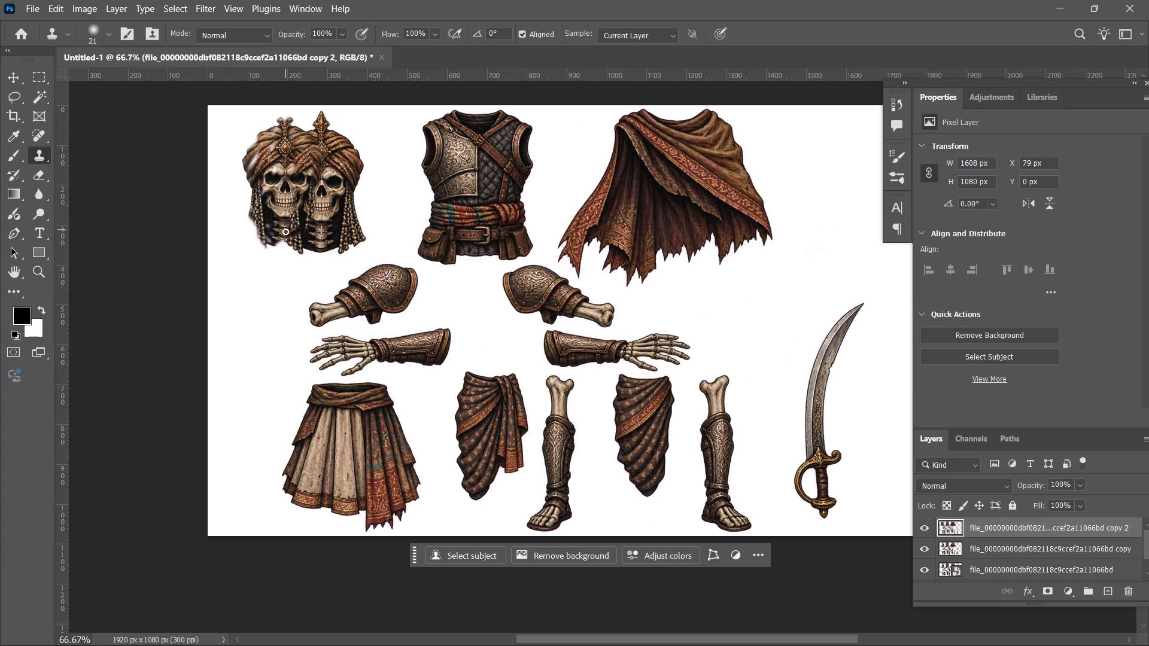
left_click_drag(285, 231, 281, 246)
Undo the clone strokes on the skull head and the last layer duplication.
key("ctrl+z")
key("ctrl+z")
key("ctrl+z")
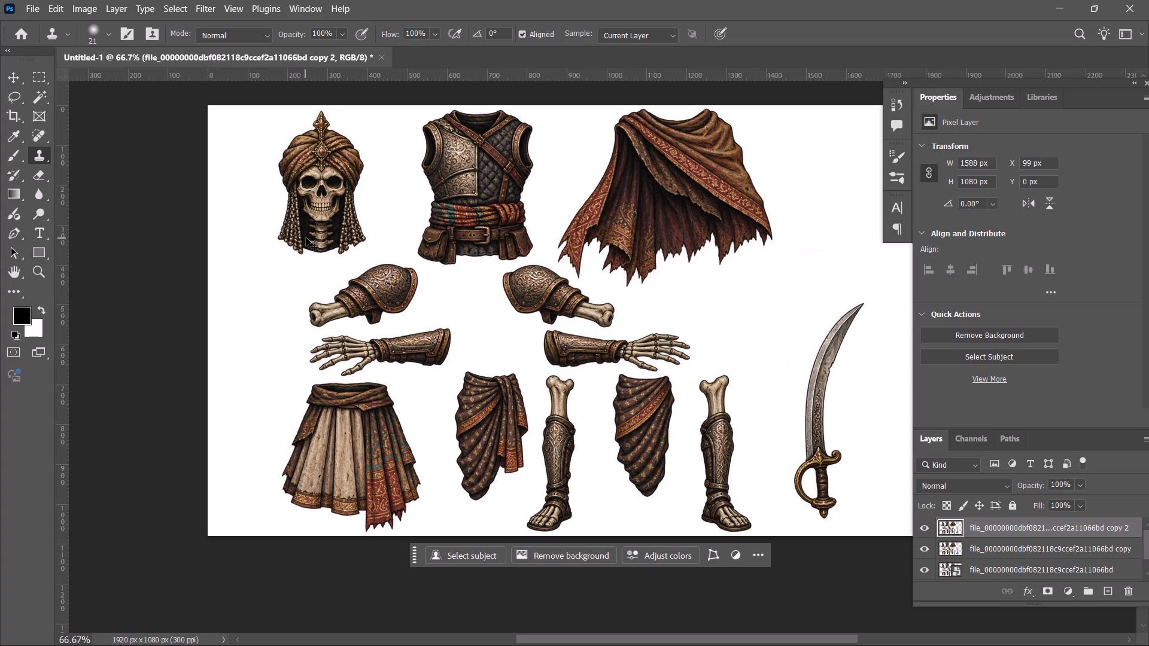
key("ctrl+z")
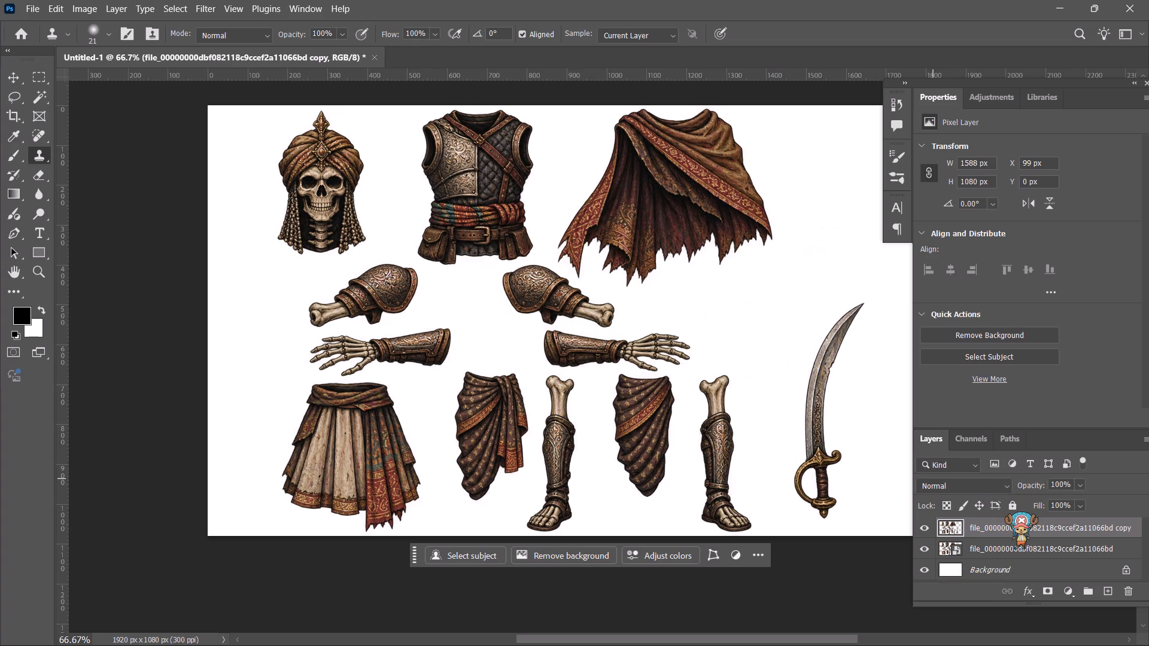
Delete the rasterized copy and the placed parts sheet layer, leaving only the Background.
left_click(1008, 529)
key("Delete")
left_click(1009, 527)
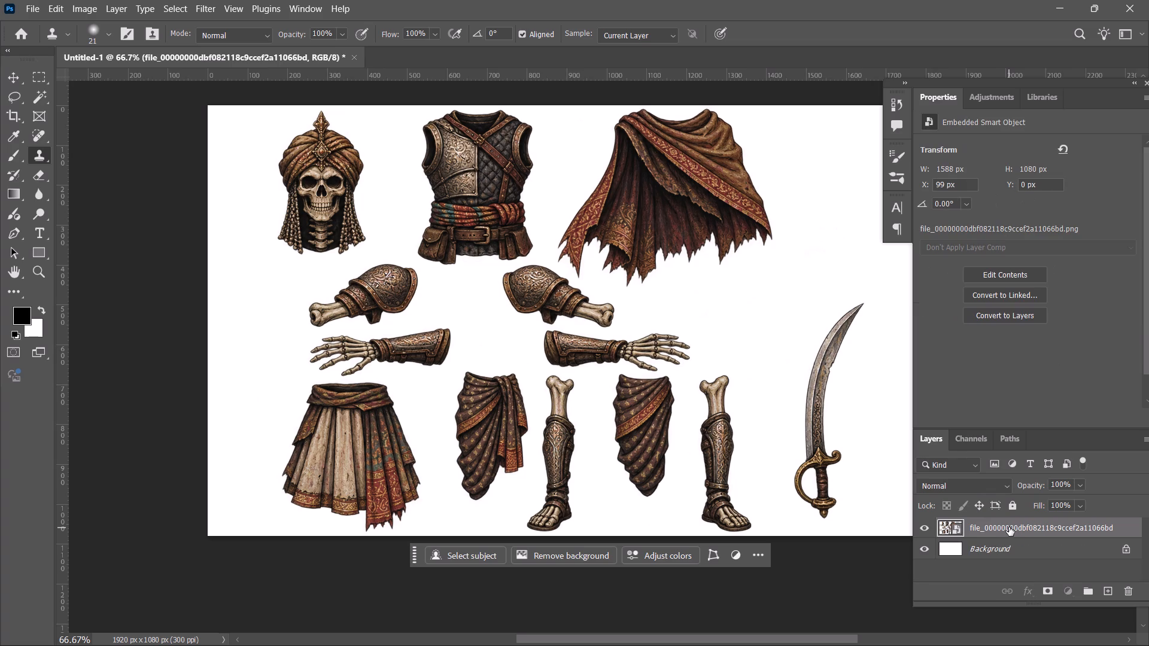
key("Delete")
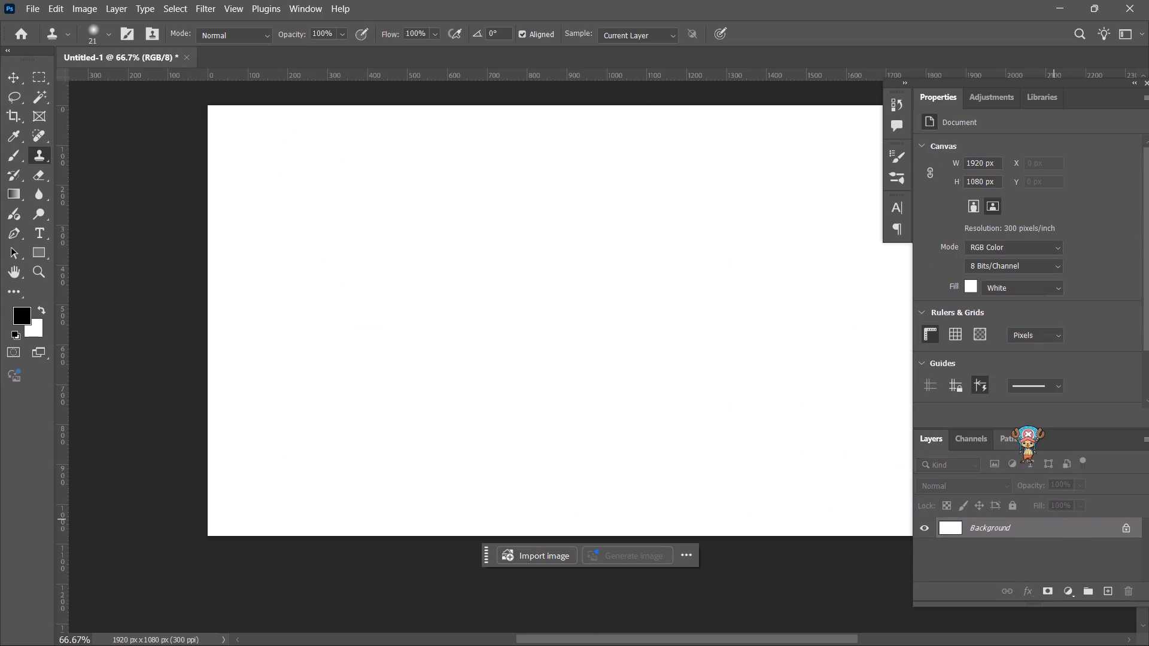
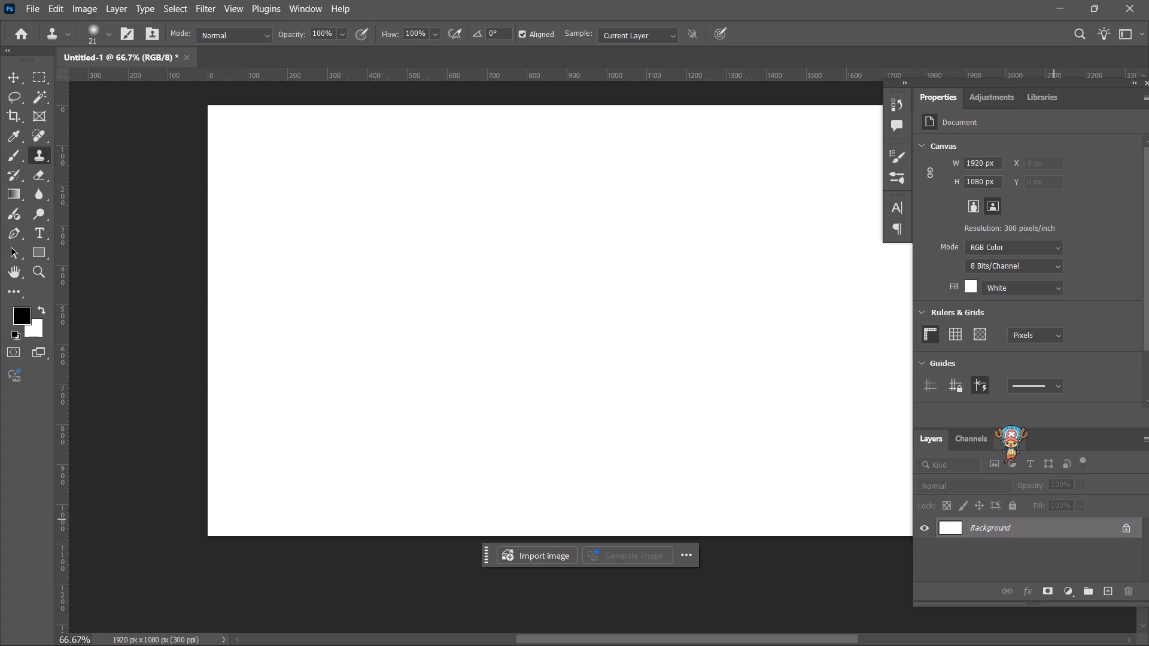
Place the skeleton warrior parts sheet PNG as a linked layer, scaled to 23.42% and positioned at X 136 px, Y 40 px.
left_click(26, 6)
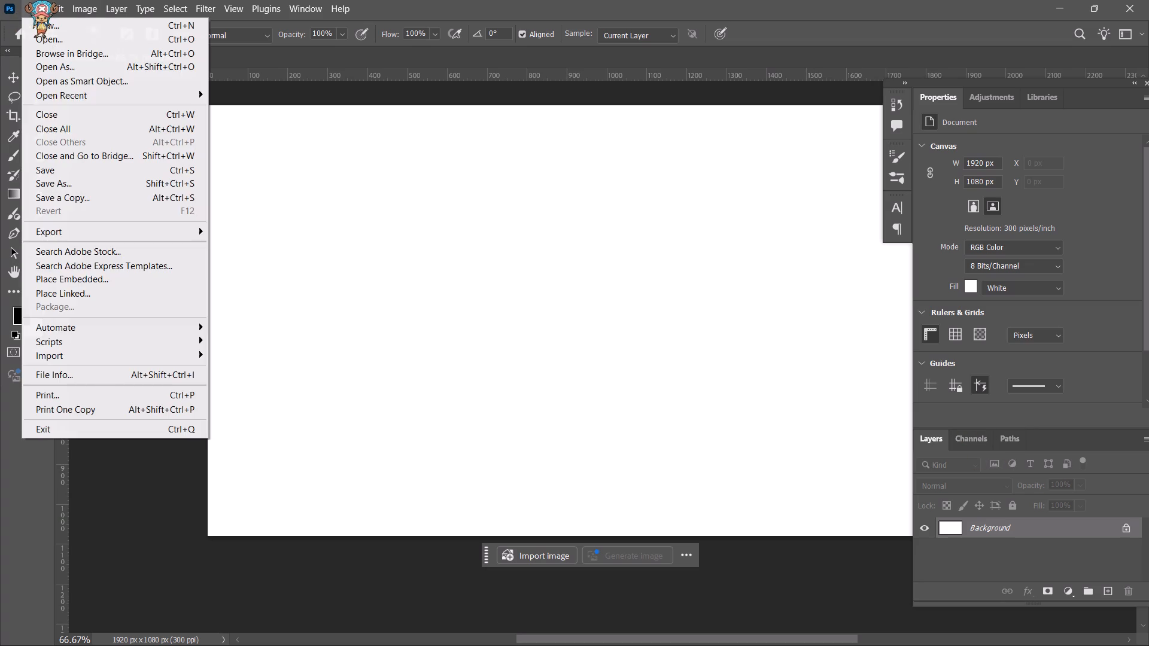
left_click(102, 292)
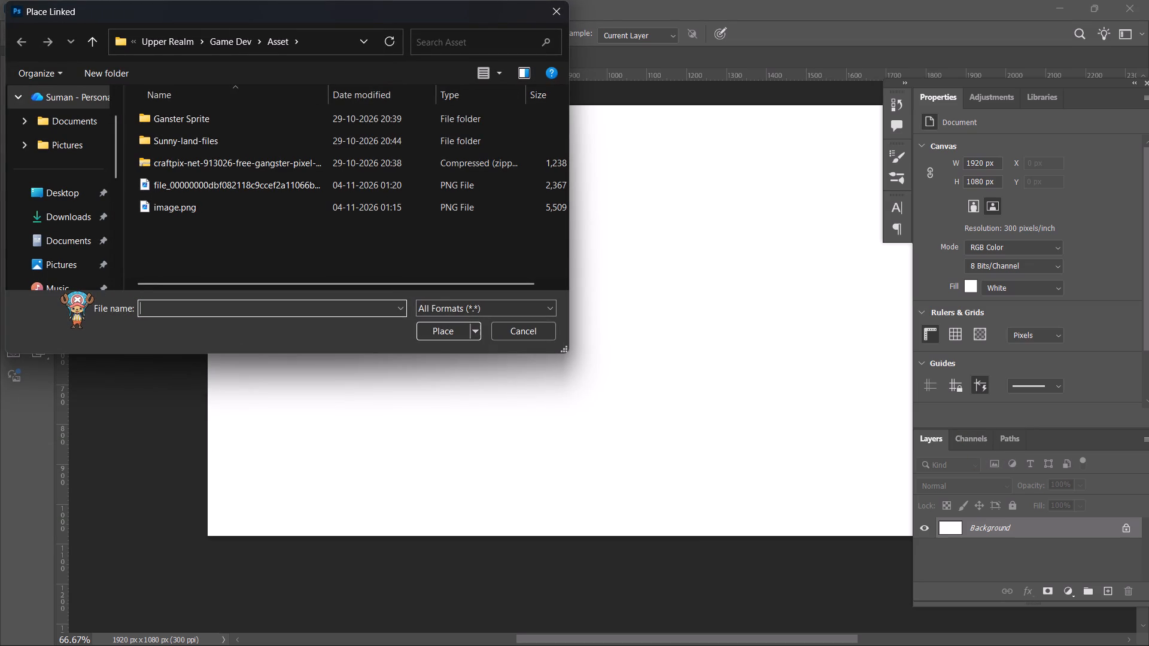
left_click(254, 176)
left_click(432, 328)
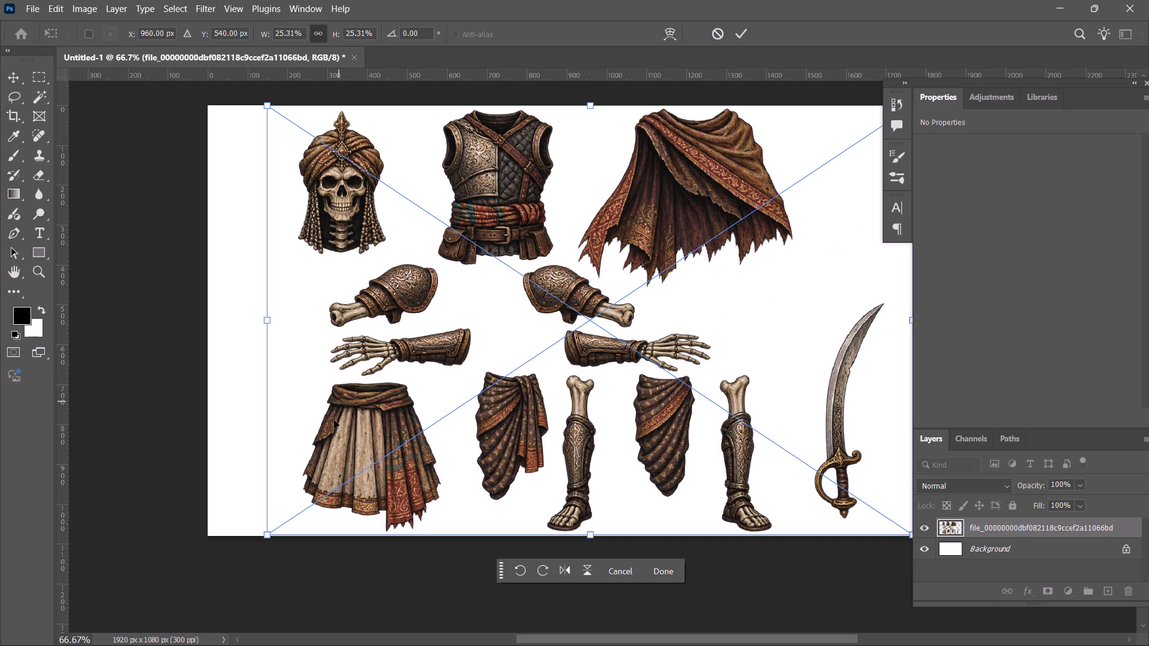
left_click_drag(266, 535, 294, 472)
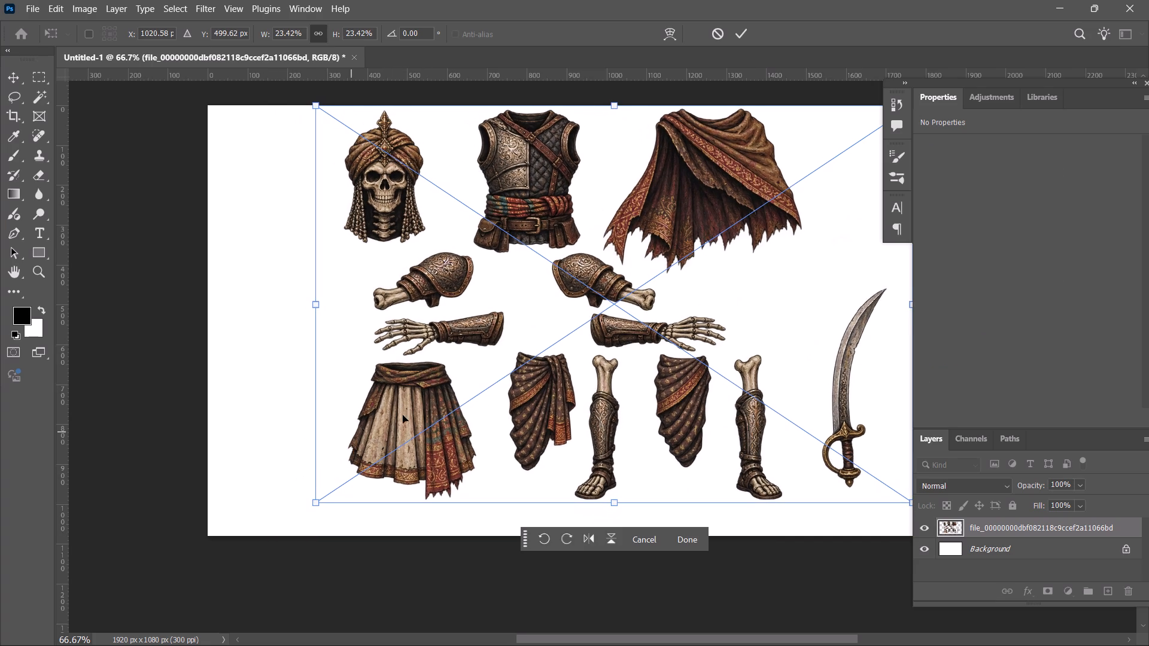
left_click_drag(613, 304, 547, 326)
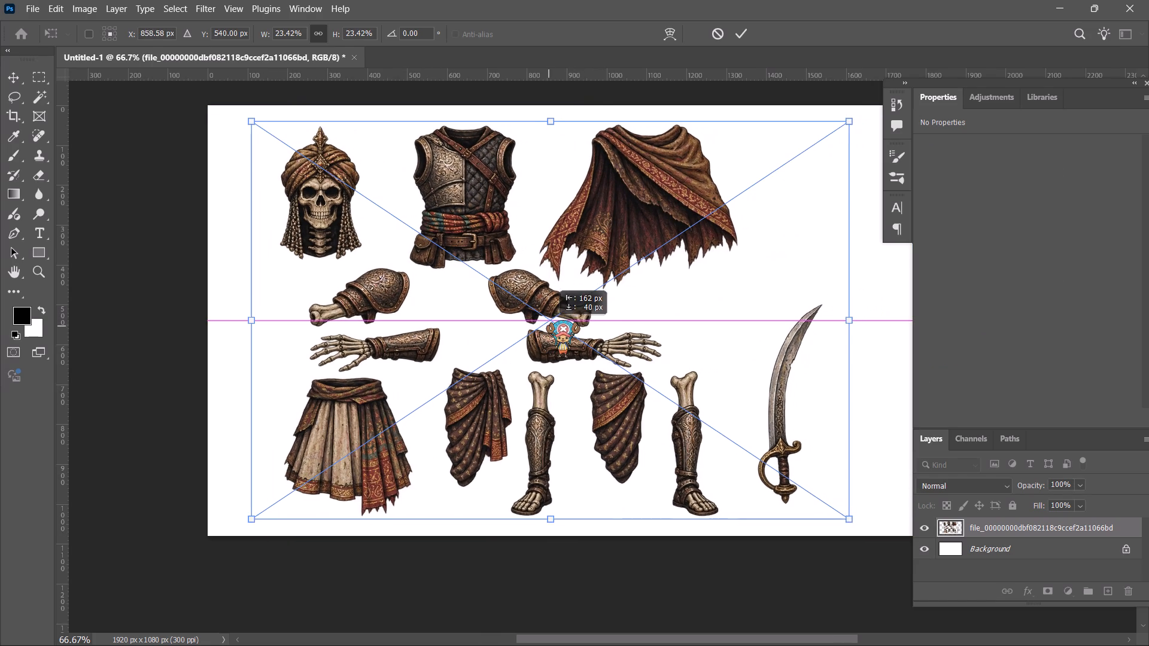
left_click_drag(547, 326, 560, 319)
key("Return")
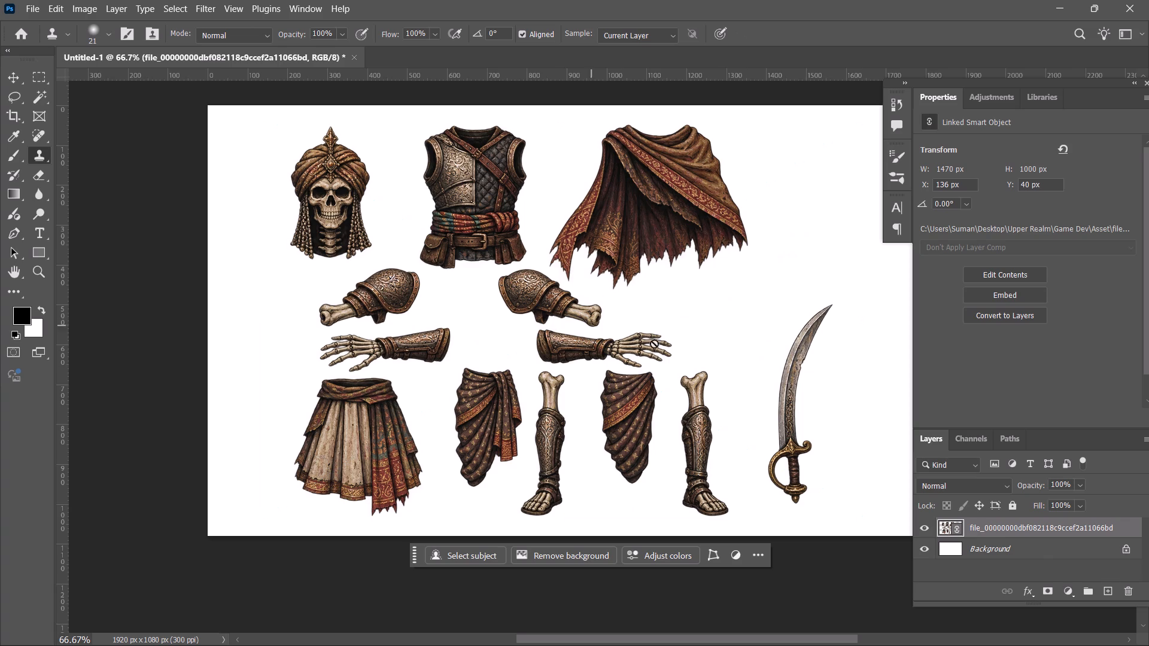
Rename the placed parts sheet layer as "Orignal".
double_click(994, 529)
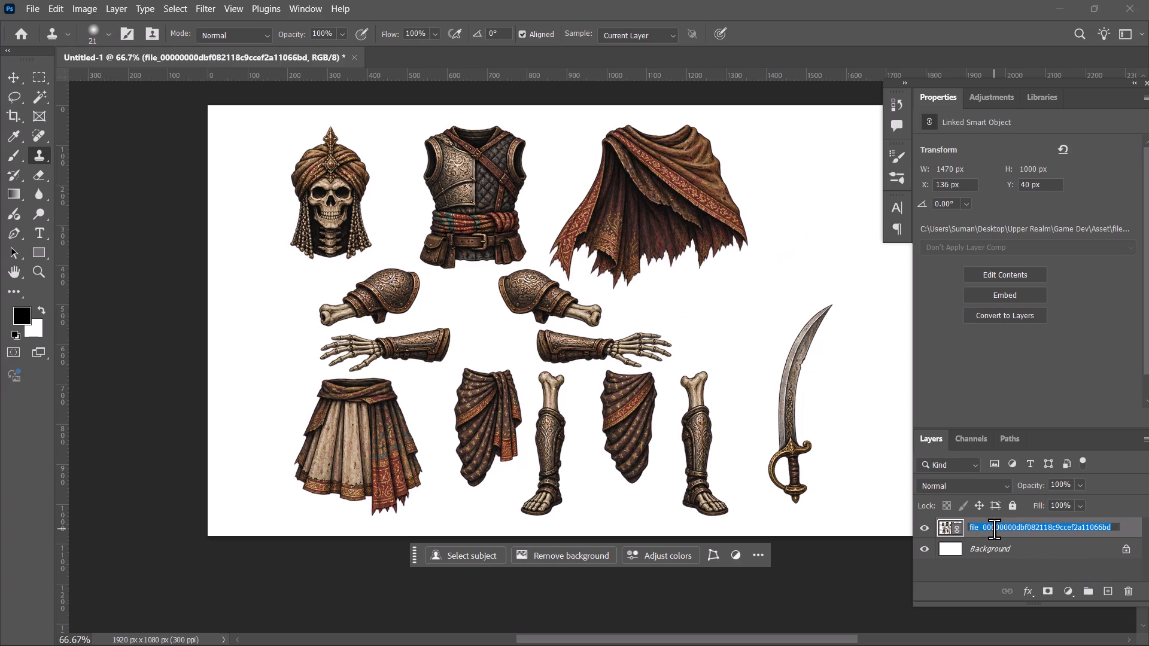
key("BackSpace")
type("Orig")
type("nak")
key("BackSpace")
key("l")
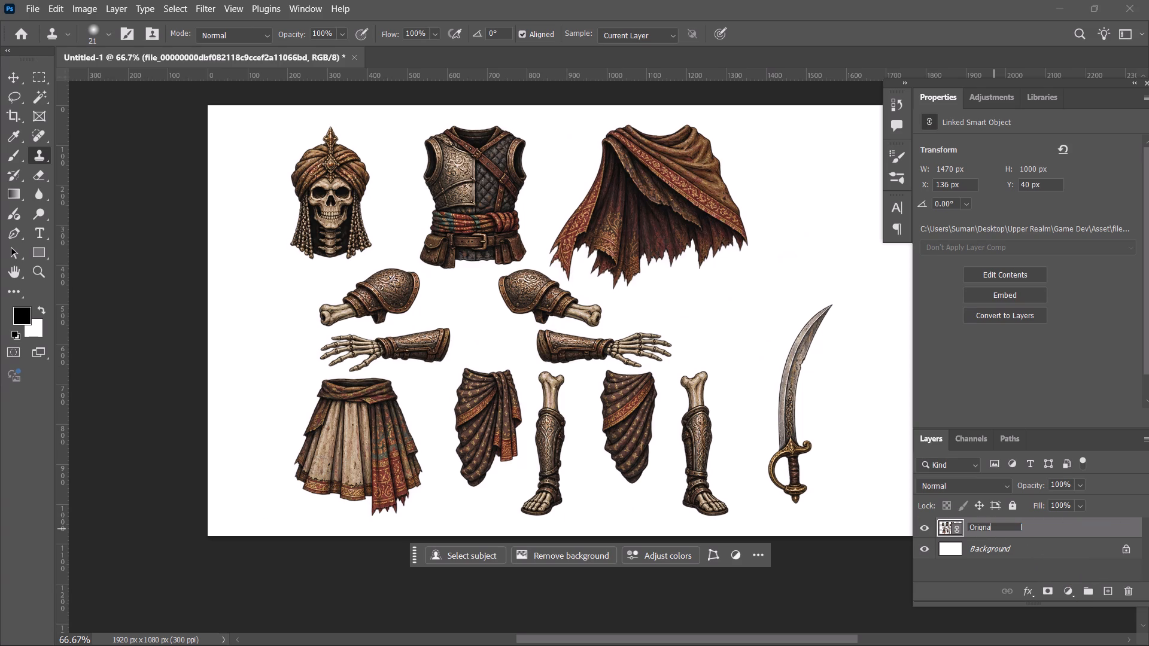
key("Return")
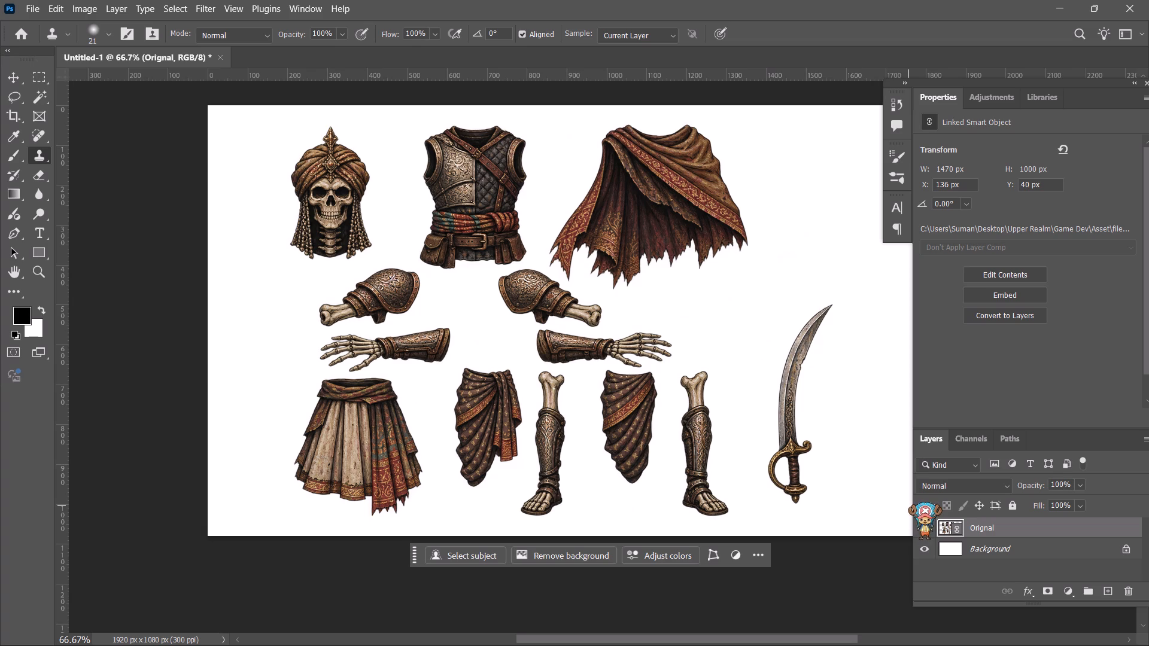
Duplicate the Orignal layer and rename the copy as "Working".
left_click(1045, 523)
key("ctrl+j")
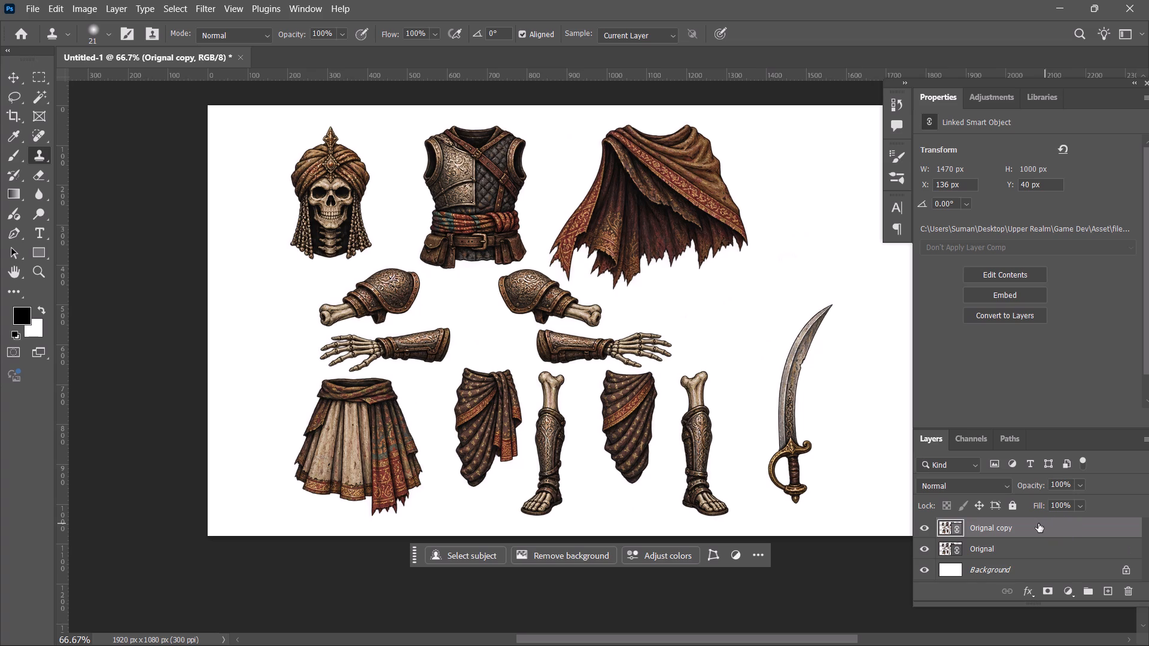
double_click(985, 526)
key("BackSpace")
type("WOrk")
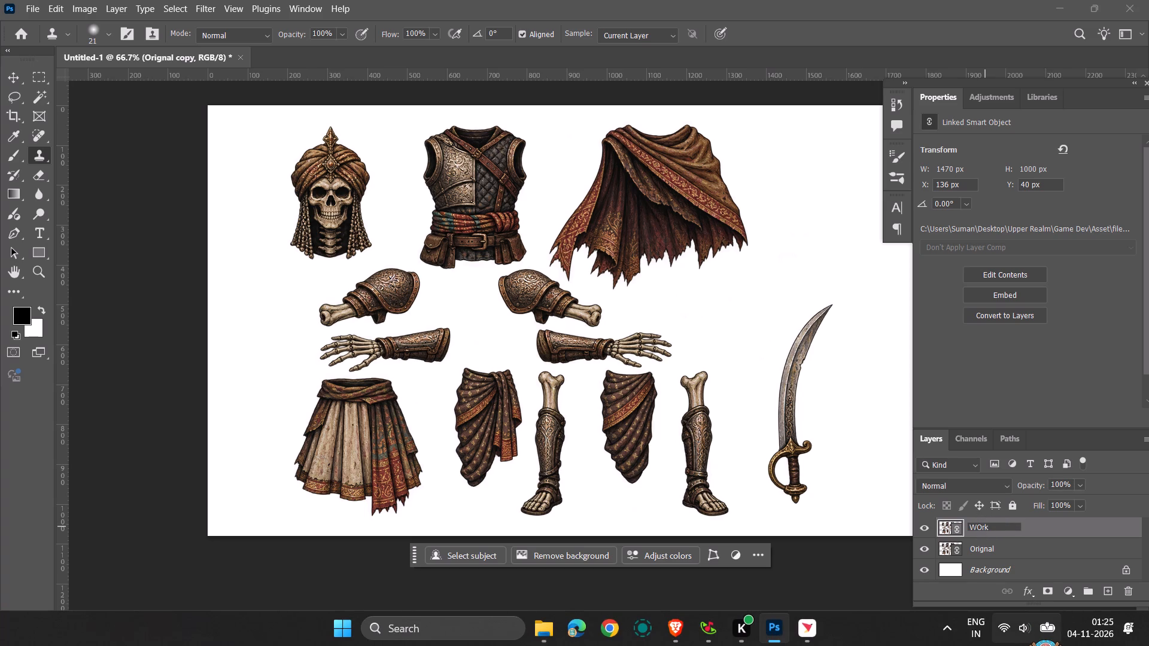
key("BackSpace")
key("BackSpace")
key("BackSpace")
key("BackSpace")
type("Working'")
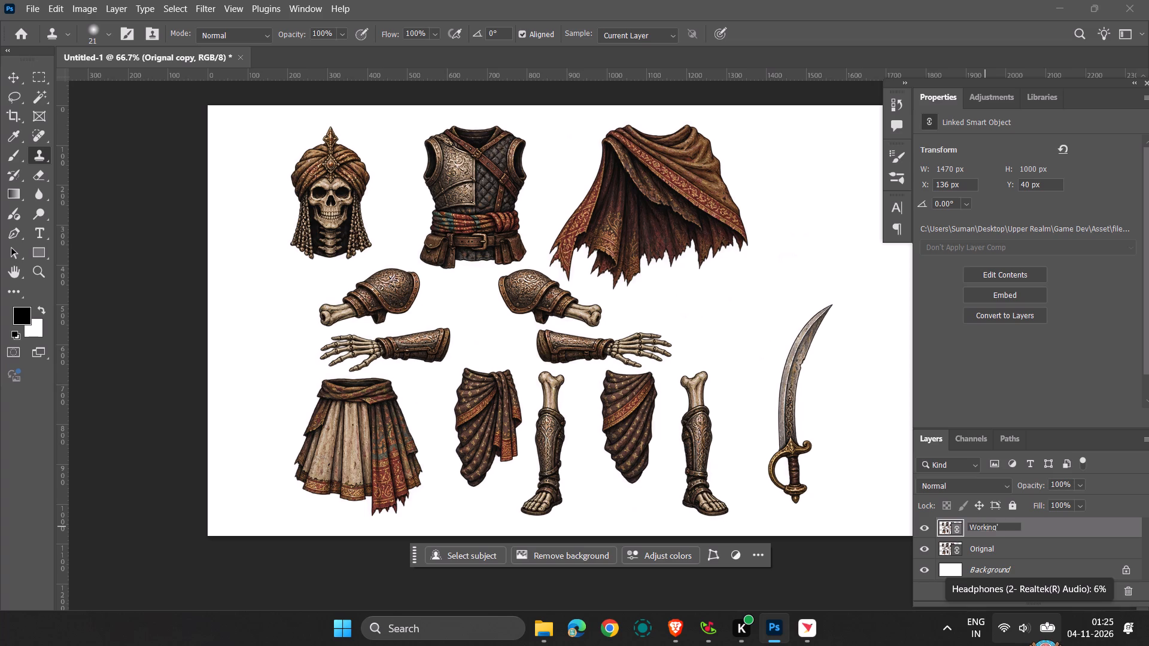
key("BackSpace")
key("Return")
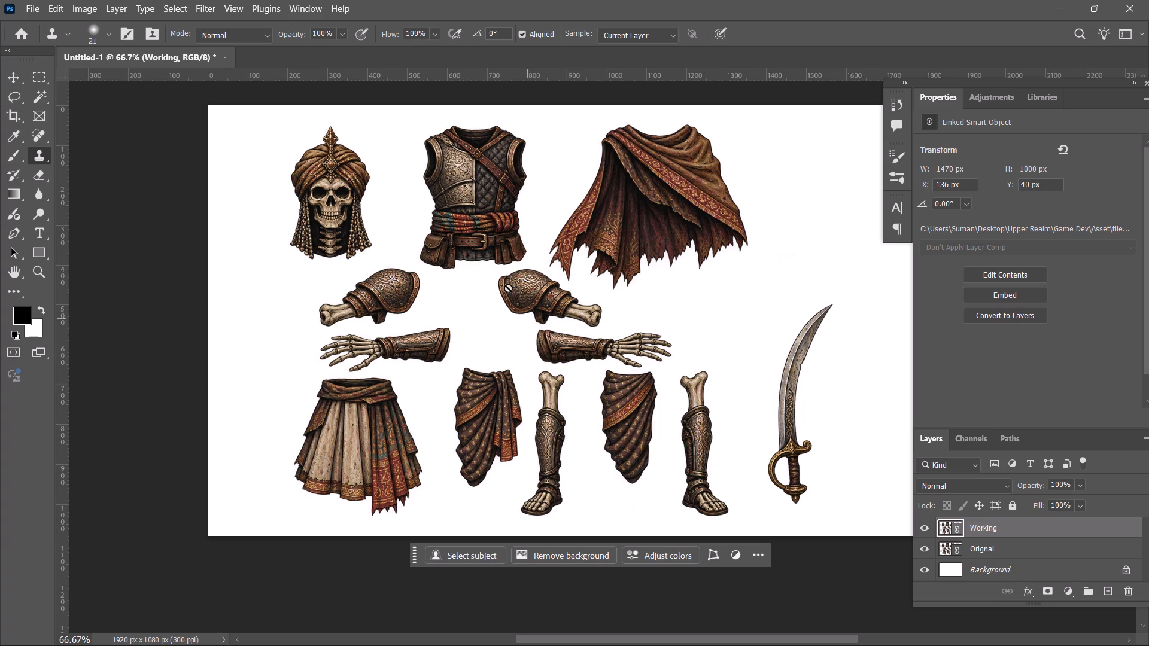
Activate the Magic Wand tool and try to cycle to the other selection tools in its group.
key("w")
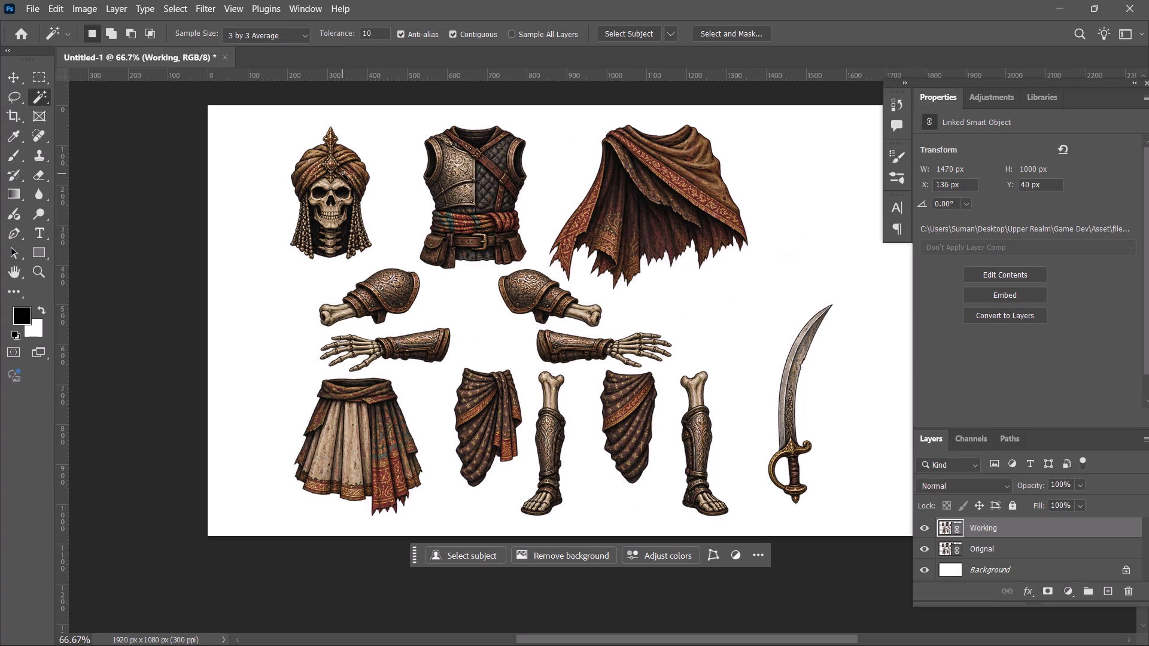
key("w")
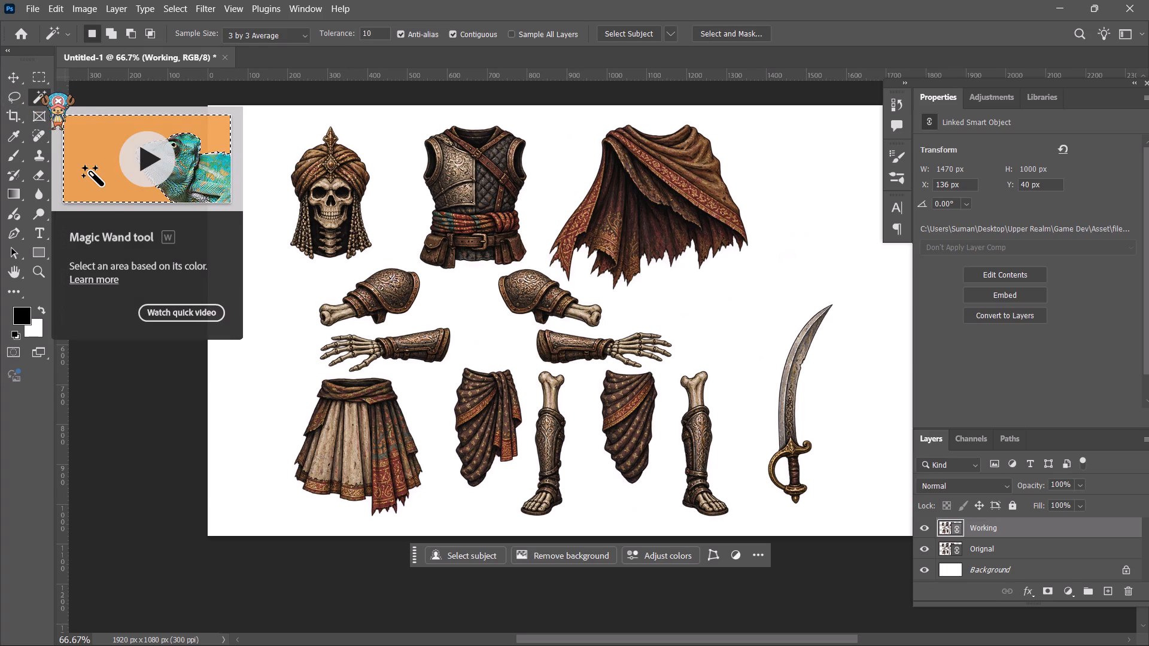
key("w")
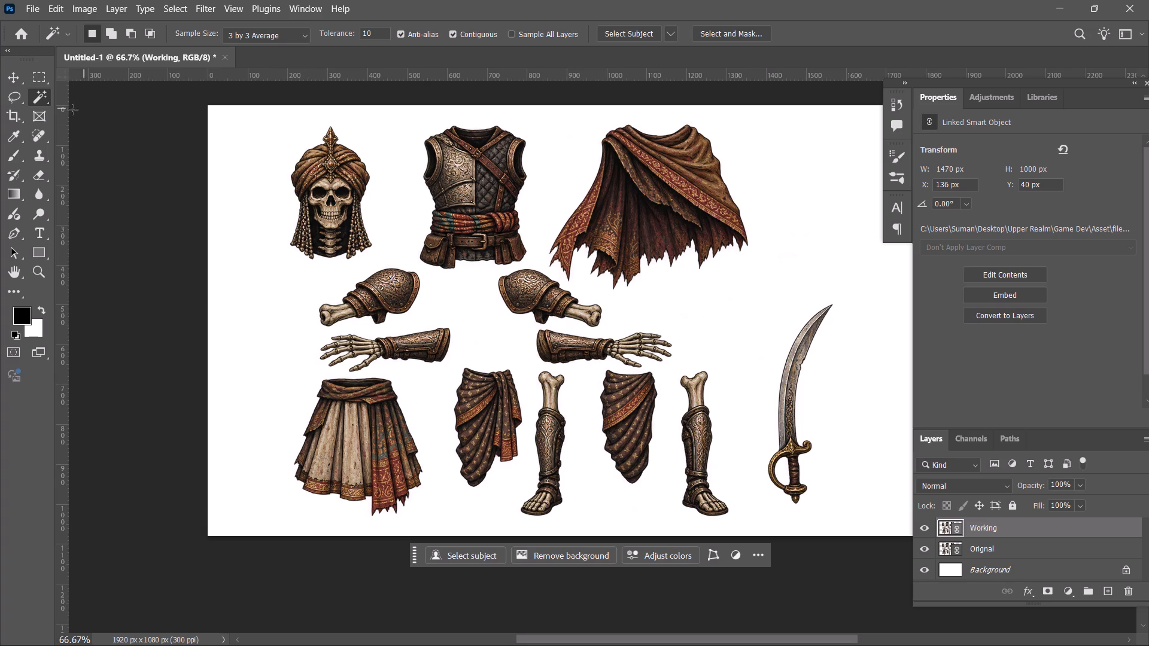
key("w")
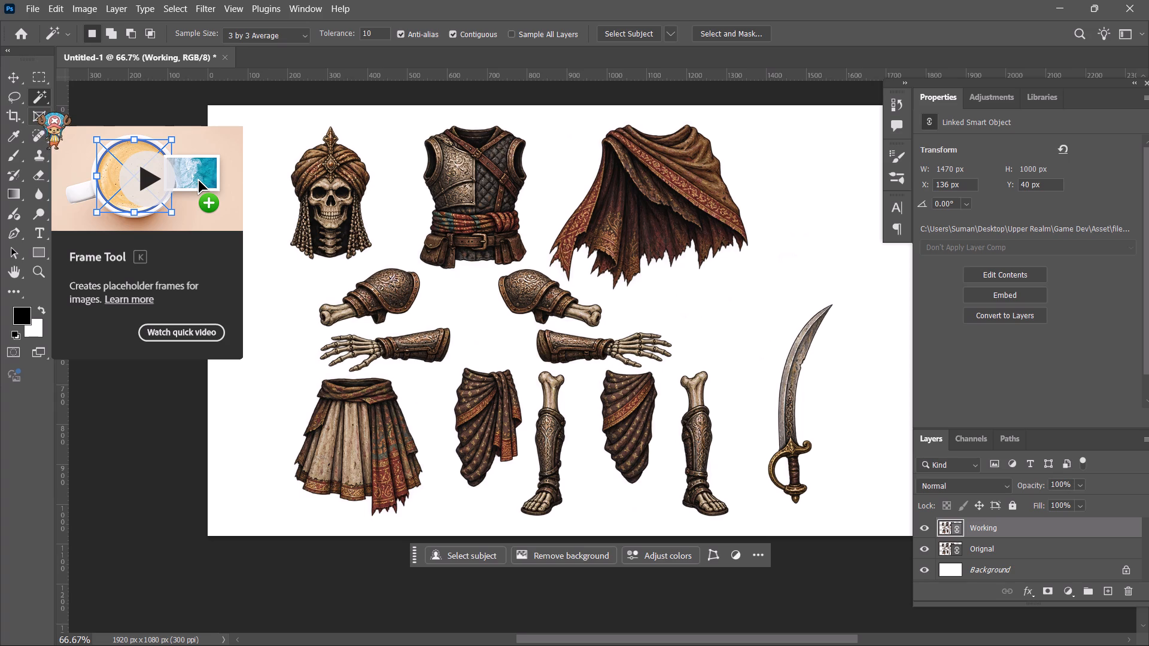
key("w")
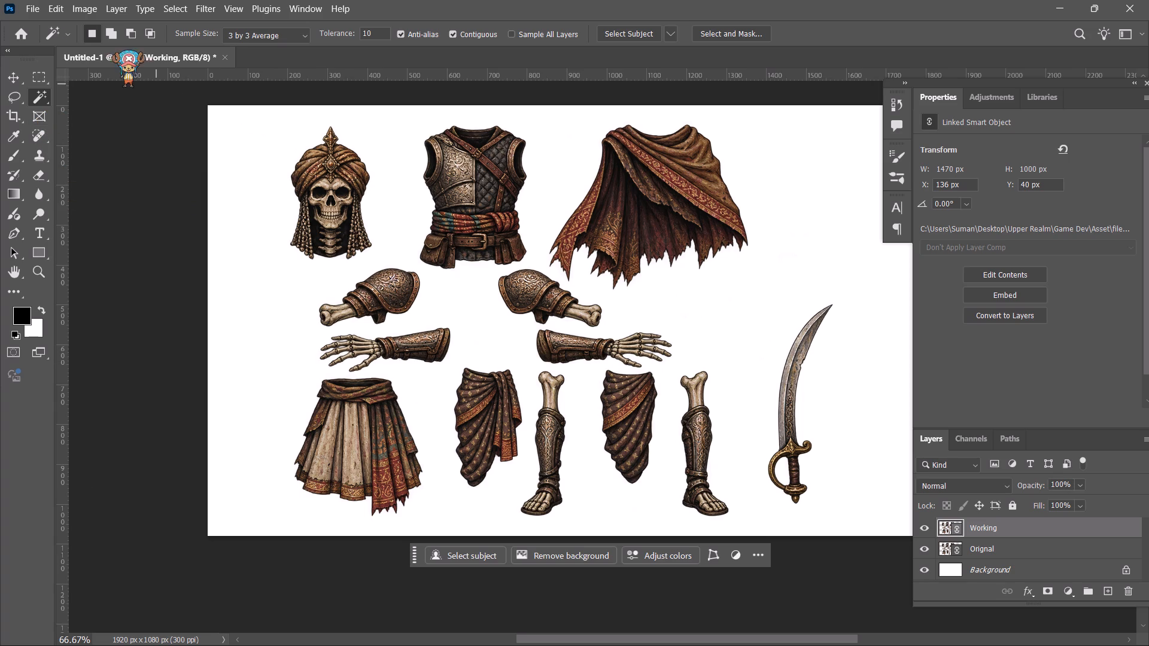
Examine the keyboard shortcuts assigned to application menu commands, expanding the Edit group.
left_click(40, 10)
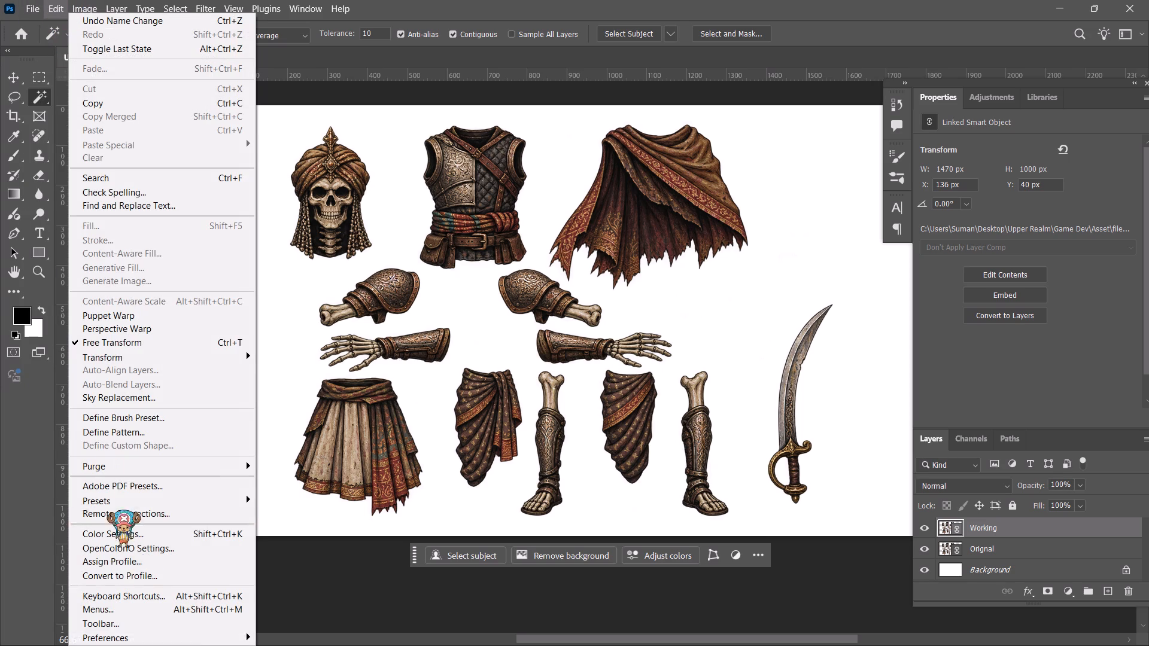
left_click(211, 597)
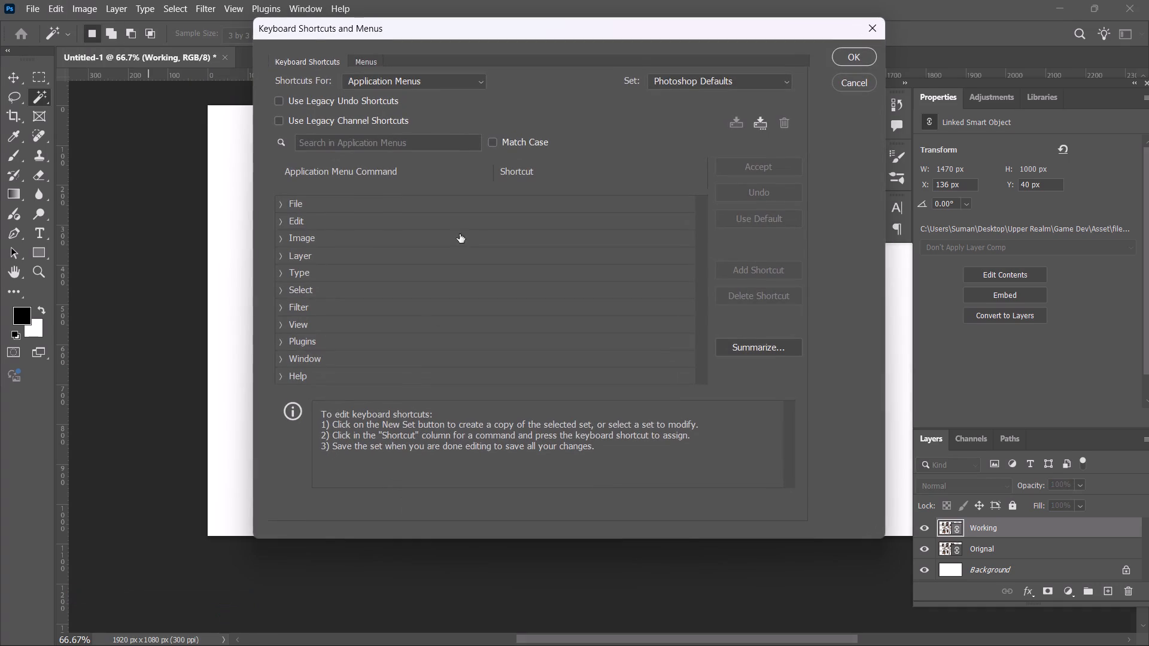
scroll(562, 295, "down", 2)
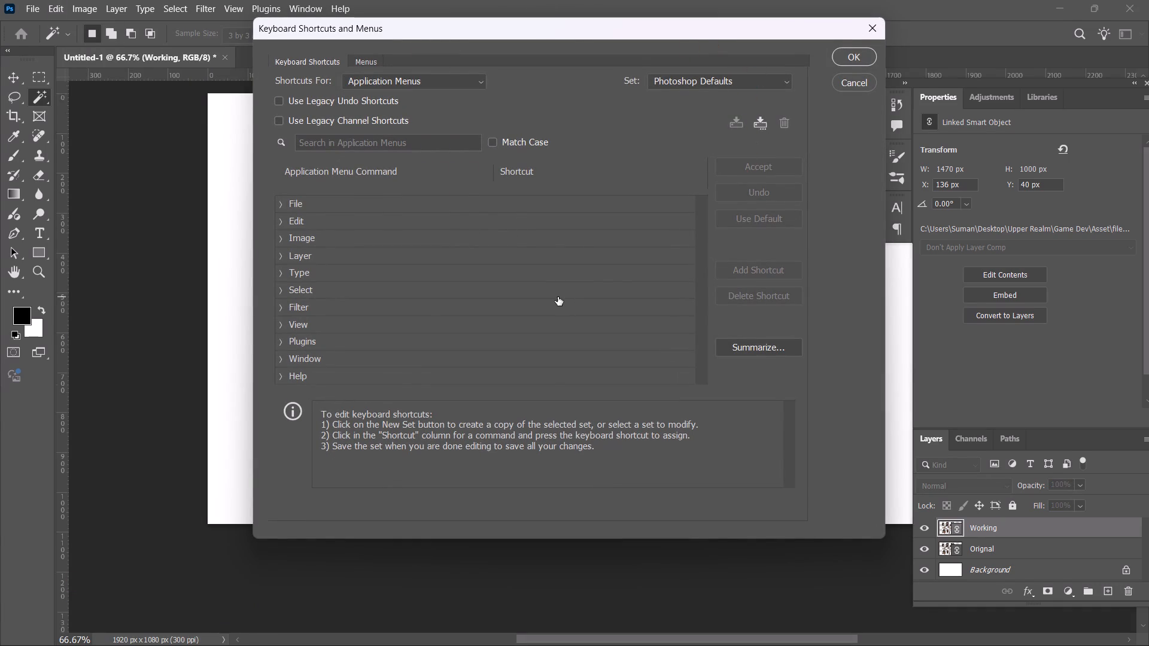
scroll(558, 297, "down", 3)
scroll(529, 290, "up", 3)
left_click(278, 223)
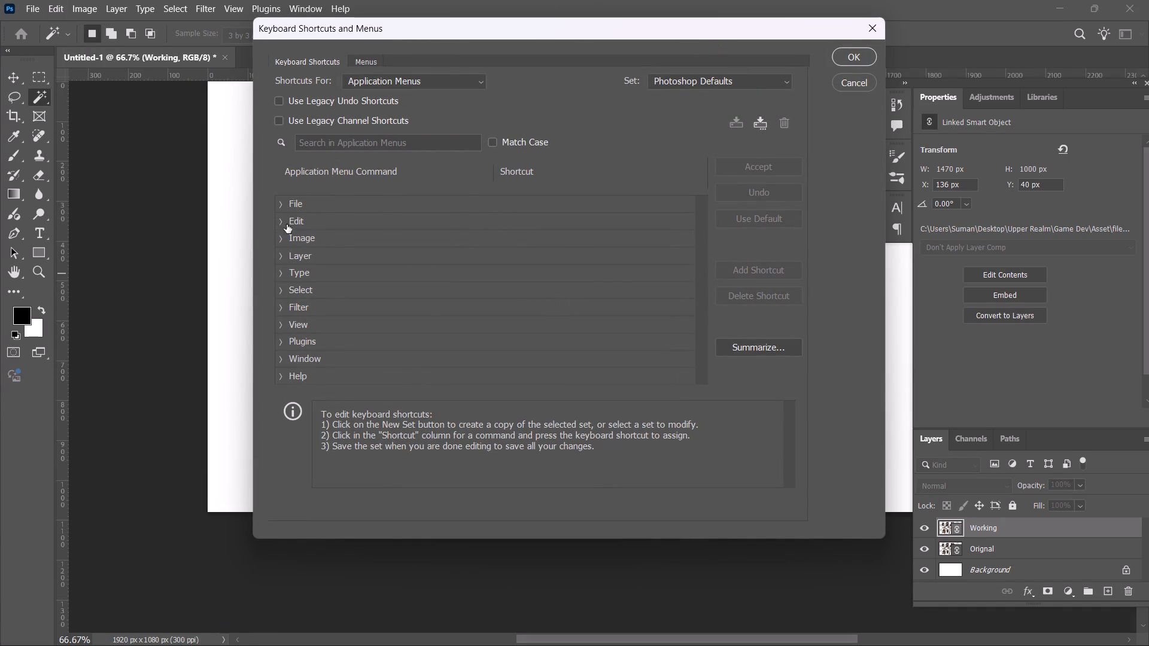
scroll(385, 264, "down", 20)
scroll(385, 264, "down", 16)
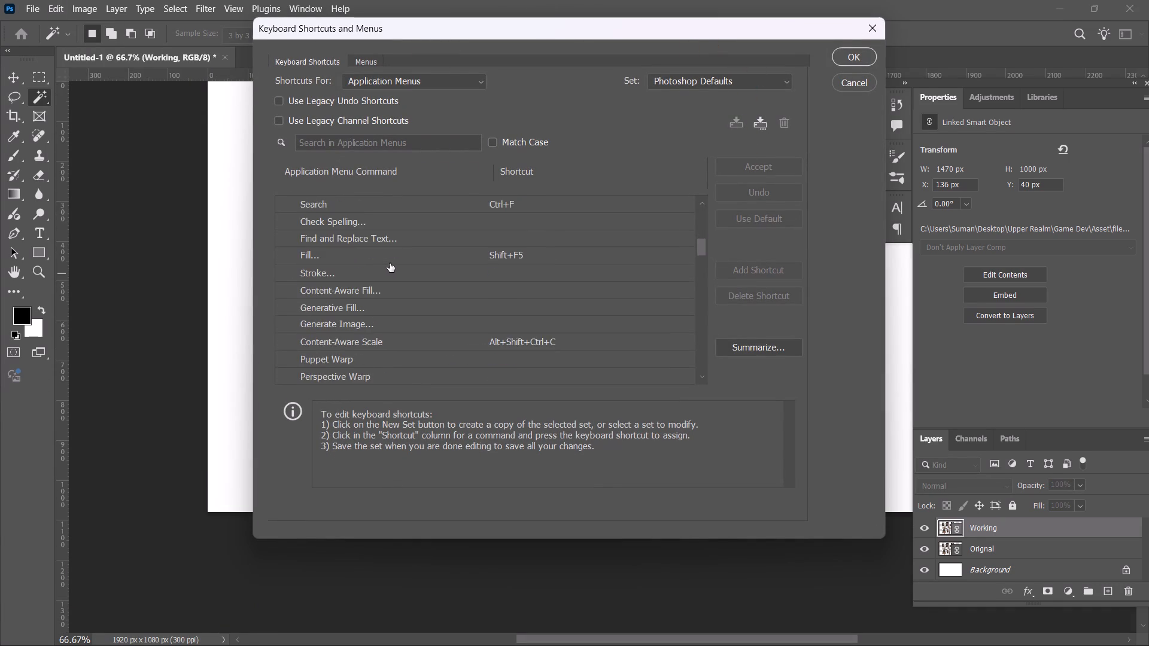
scroll(390, 263, "down", 20)
scroll(390, 263, "down", 20)
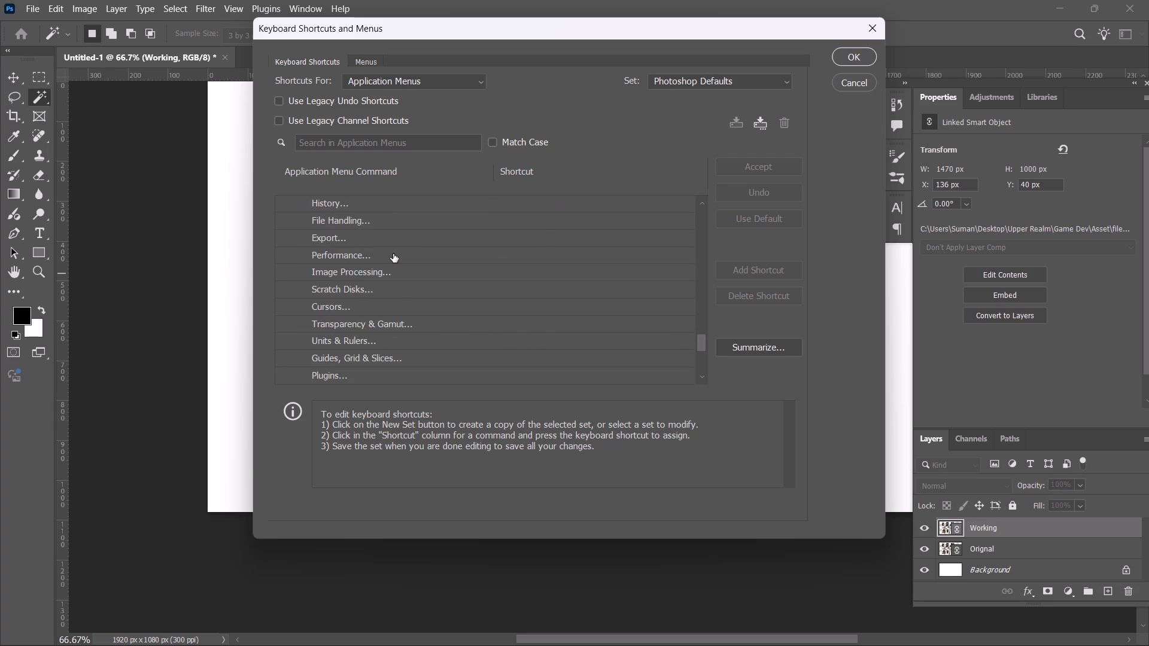
scroll(393, 254, "down", 20)
scroll(393, 254, "down", 11)
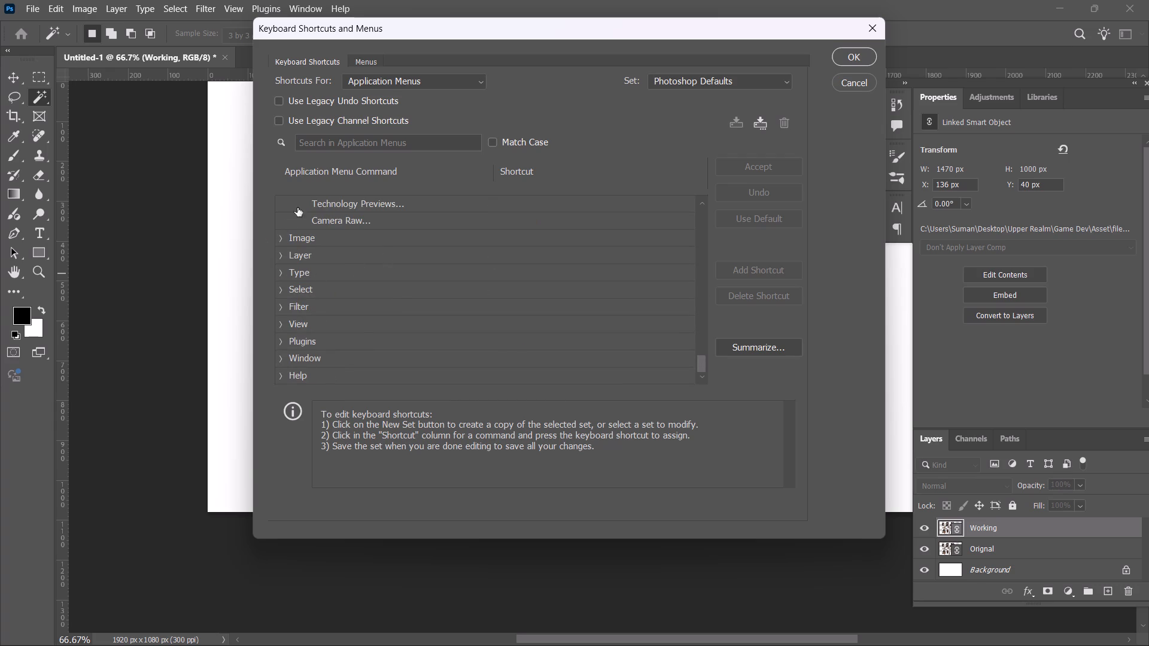
scroll(366, 166, "up", 13)
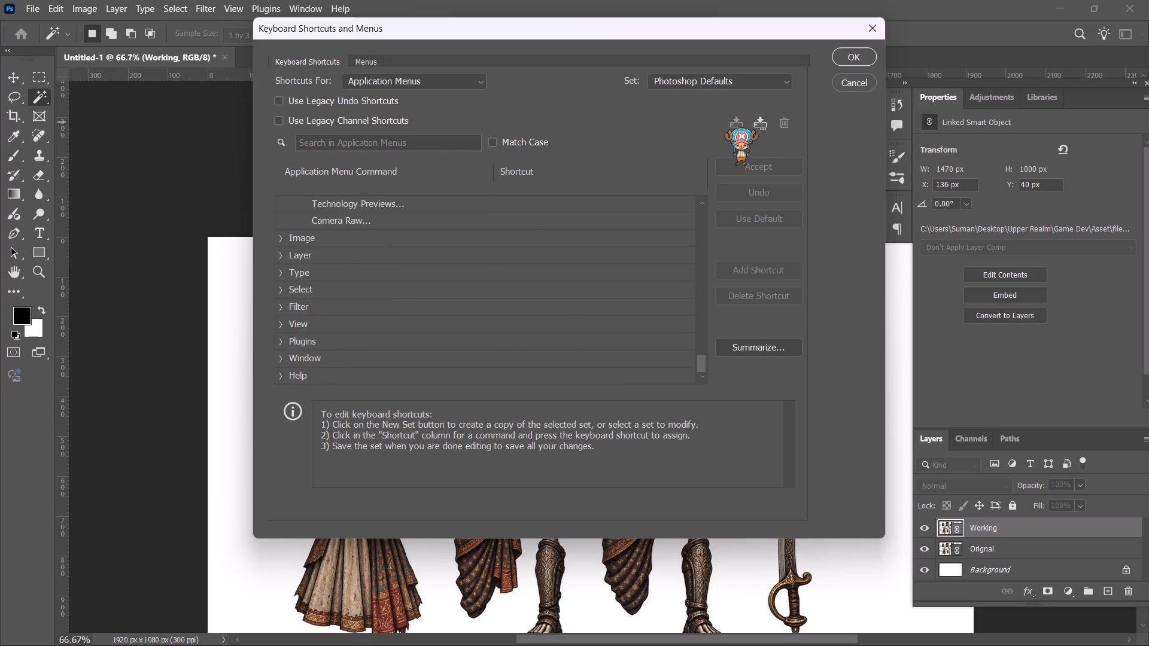
left_click(871, 23)
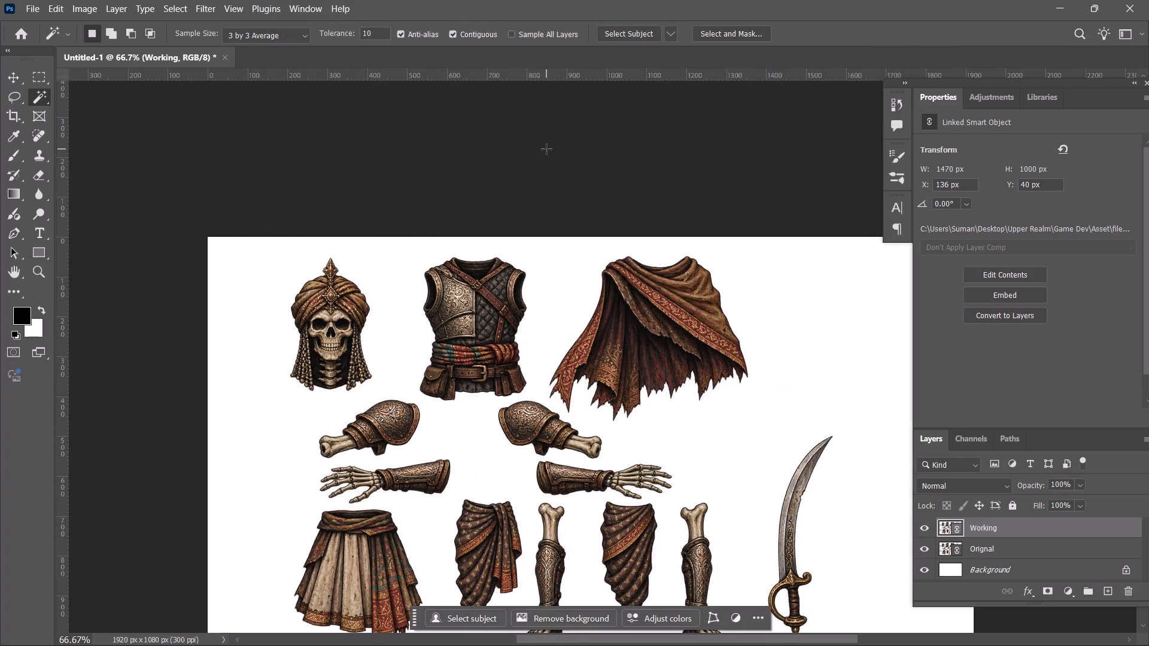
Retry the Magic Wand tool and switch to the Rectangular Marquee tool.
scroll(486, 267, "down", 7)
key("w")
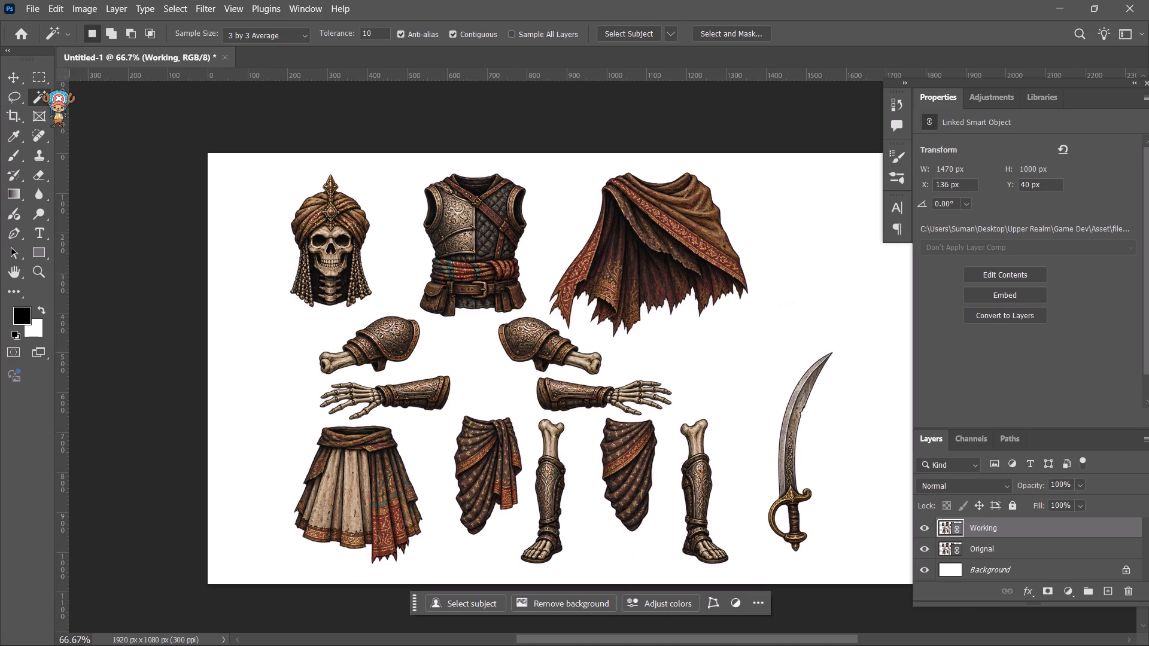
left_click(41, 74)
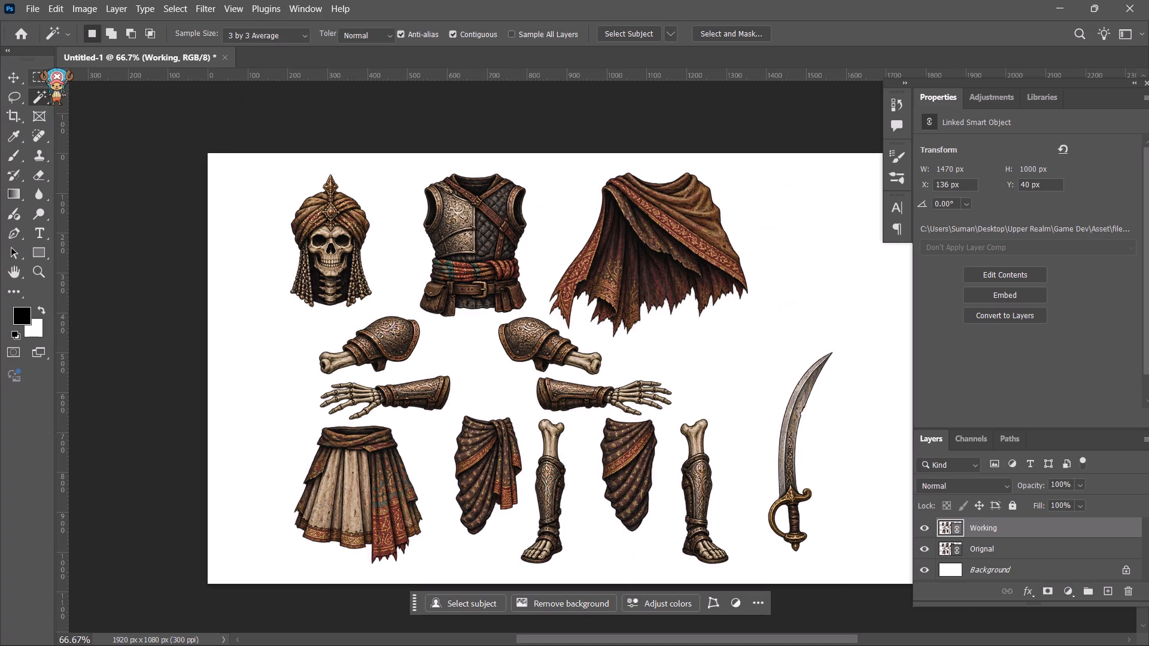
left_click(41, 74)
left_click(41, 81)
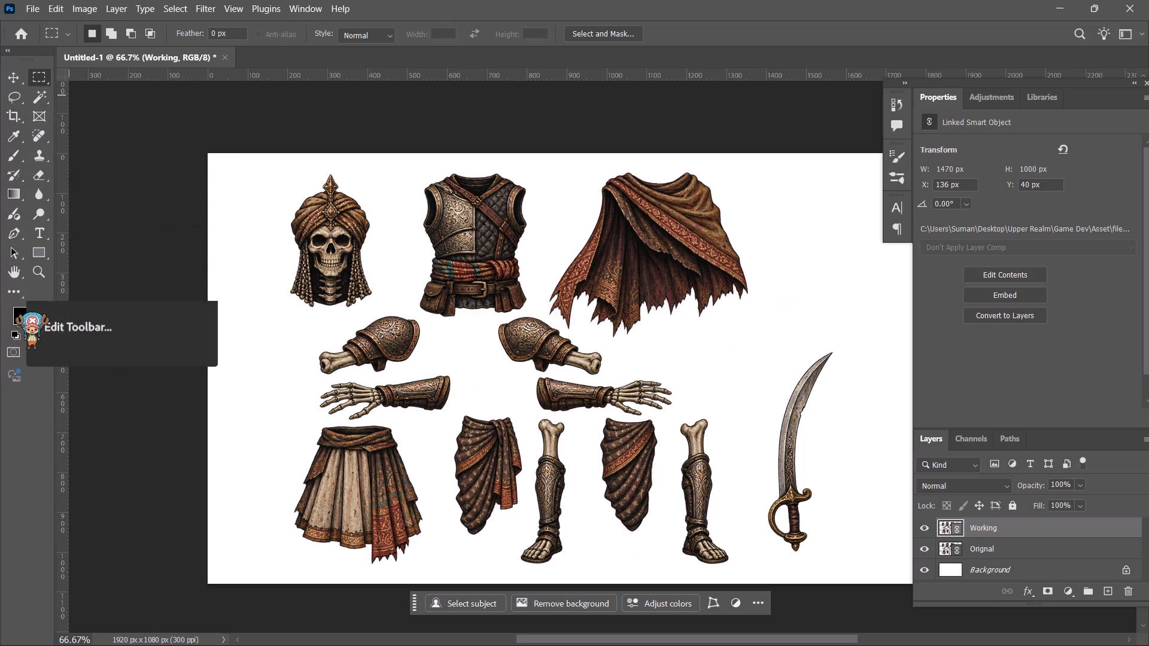
Examine the toolbar customization list for how the selection tools are grouped and which shortcuts they have.
left_click(17, 292)
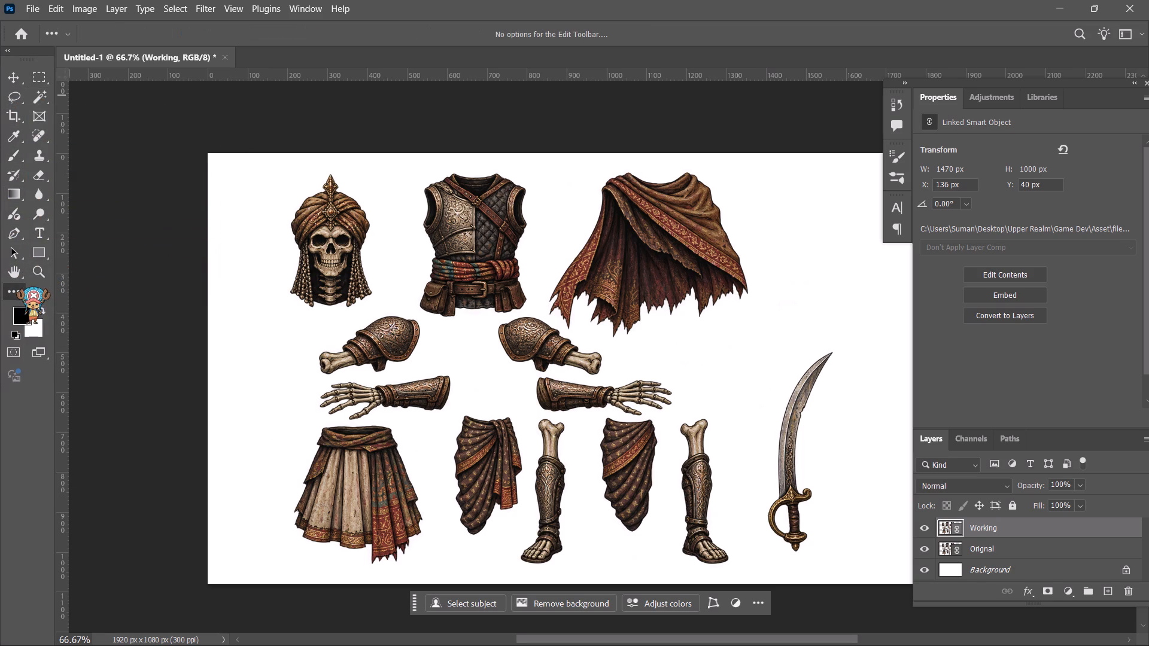
left_click(17, 296)
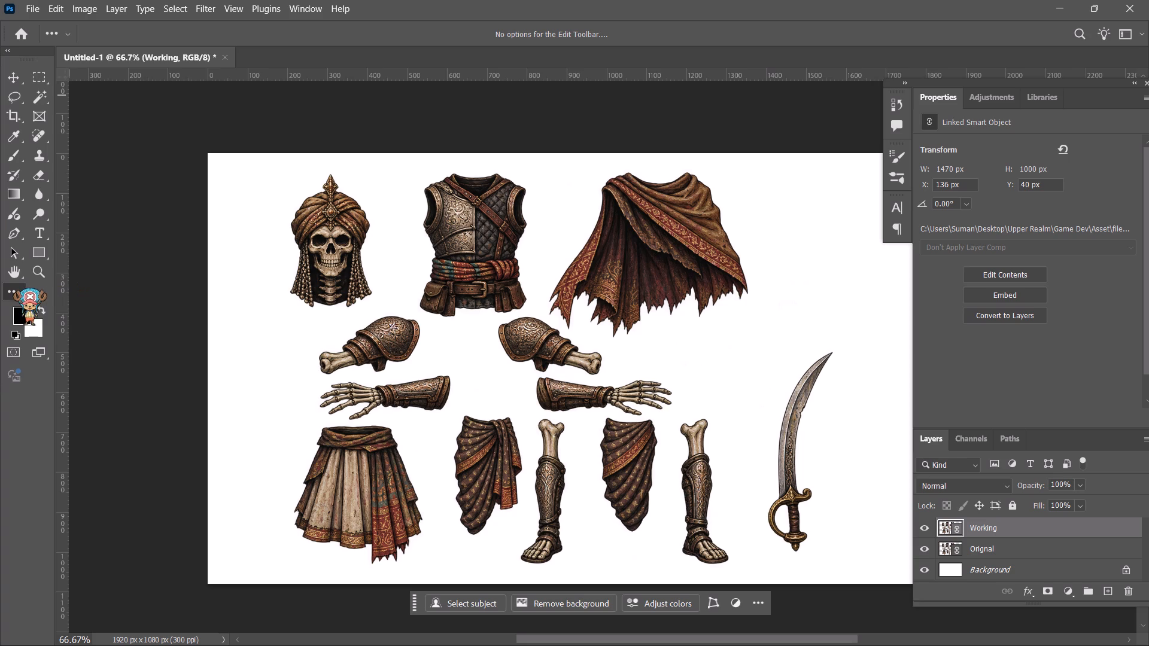
left_click(14, 294)
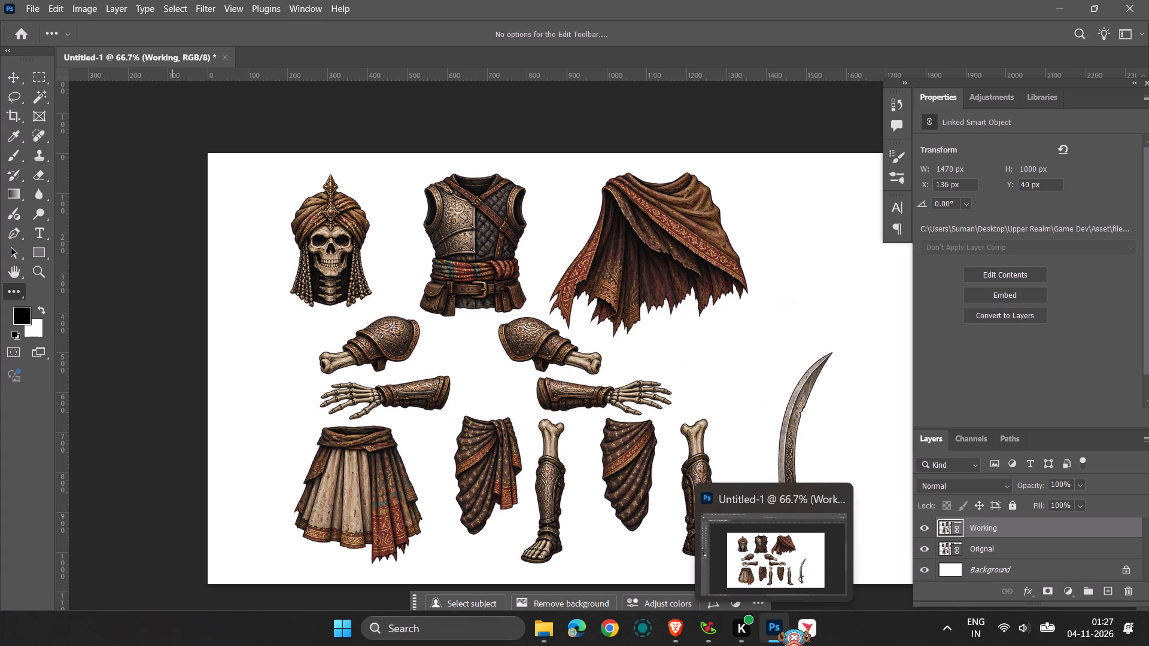
left_click(17, 294)
left_click(29, 290)
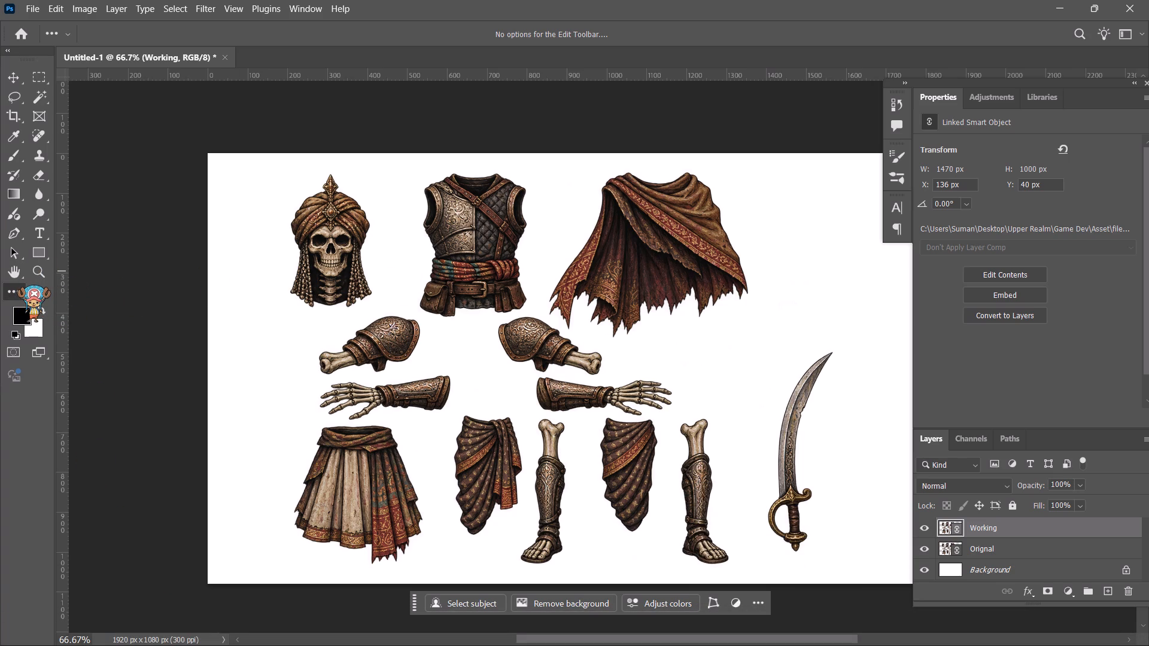
left_click(18, 291)
right_click(18, 291)
left_click(63, 292)
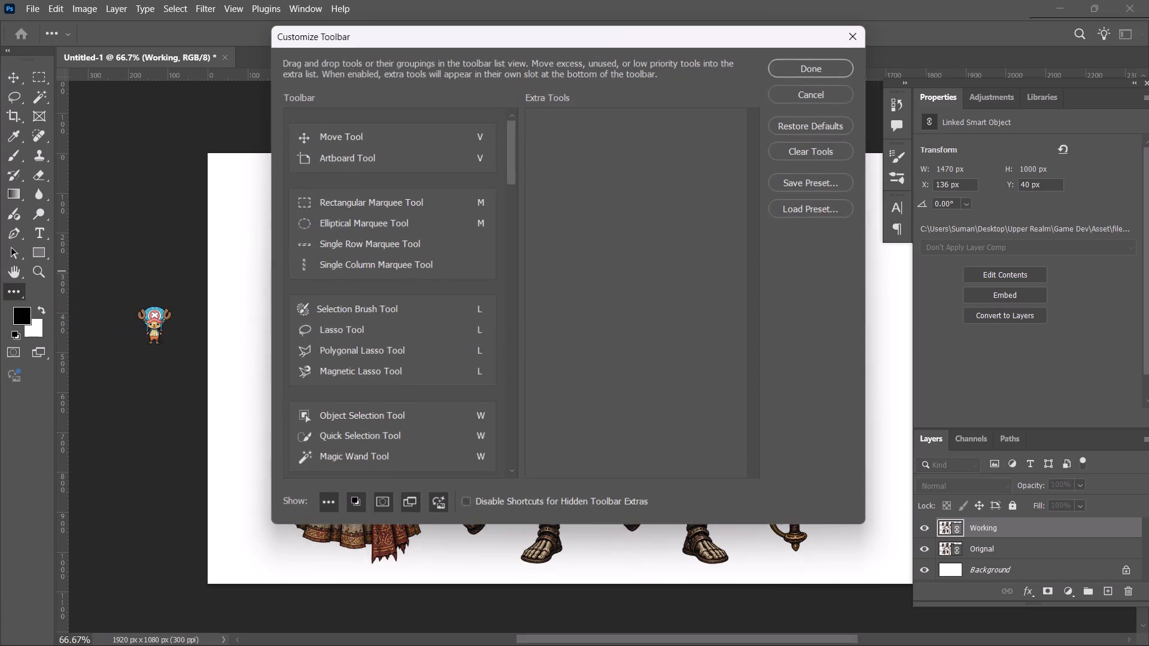
scroll(456, 306, "down", 7)
scroll(456, 306, "up", 10)
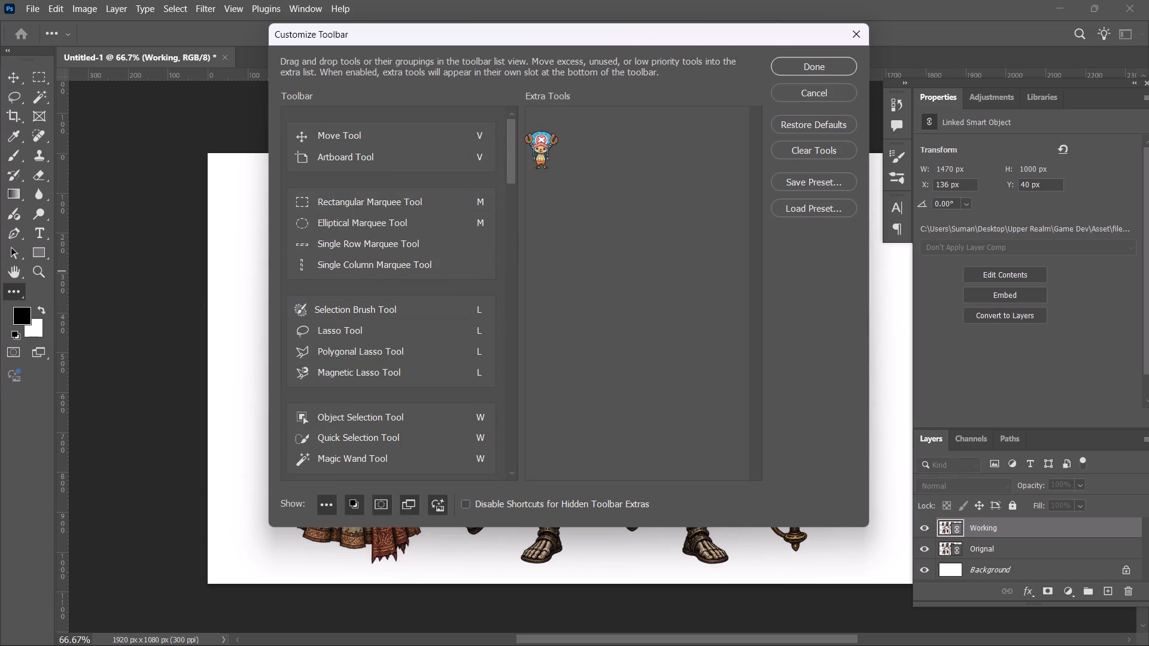
left_click_drag(511, 156, 515, 210)
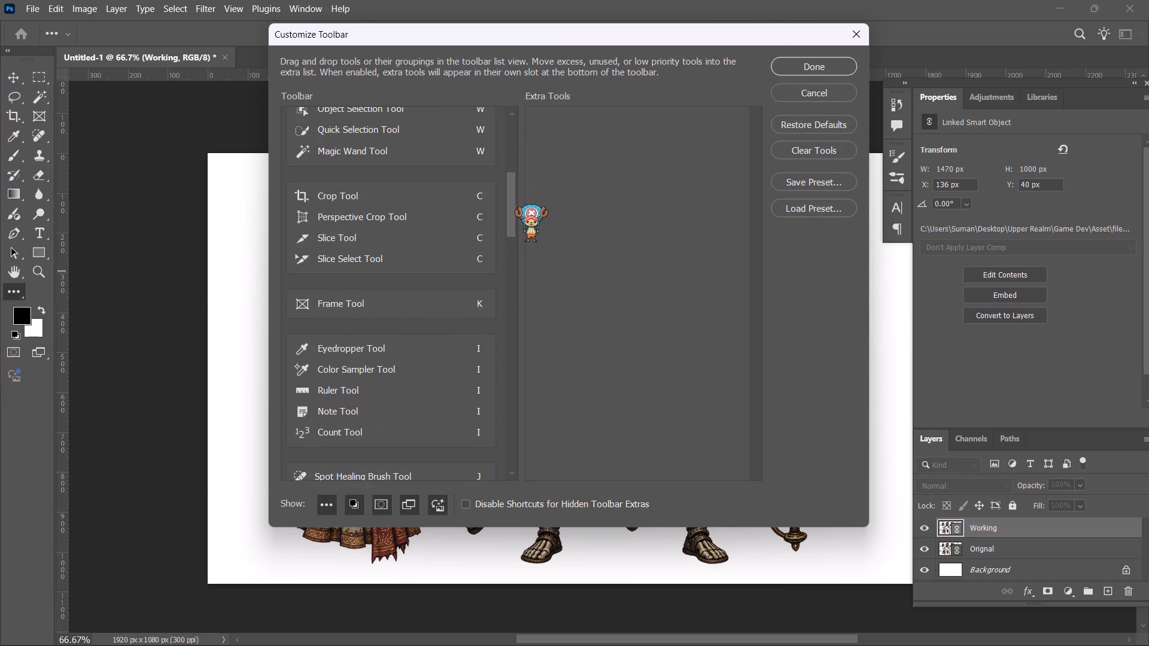
left_click_drag(515, 210, 515, 204)
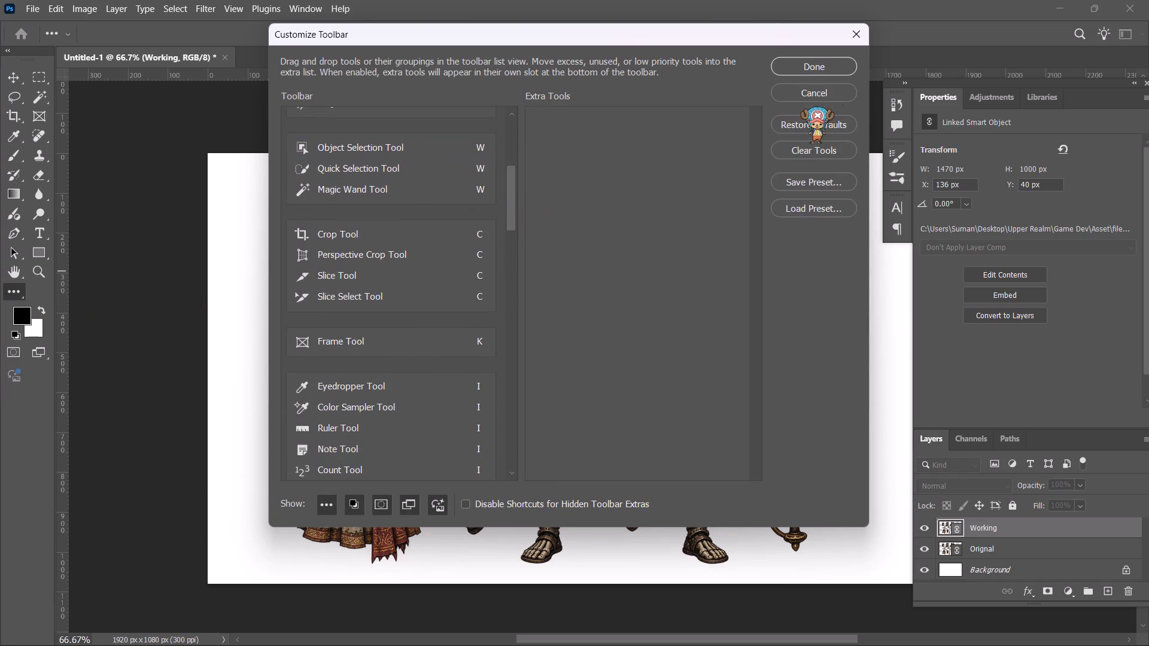
left_click(852, 32)
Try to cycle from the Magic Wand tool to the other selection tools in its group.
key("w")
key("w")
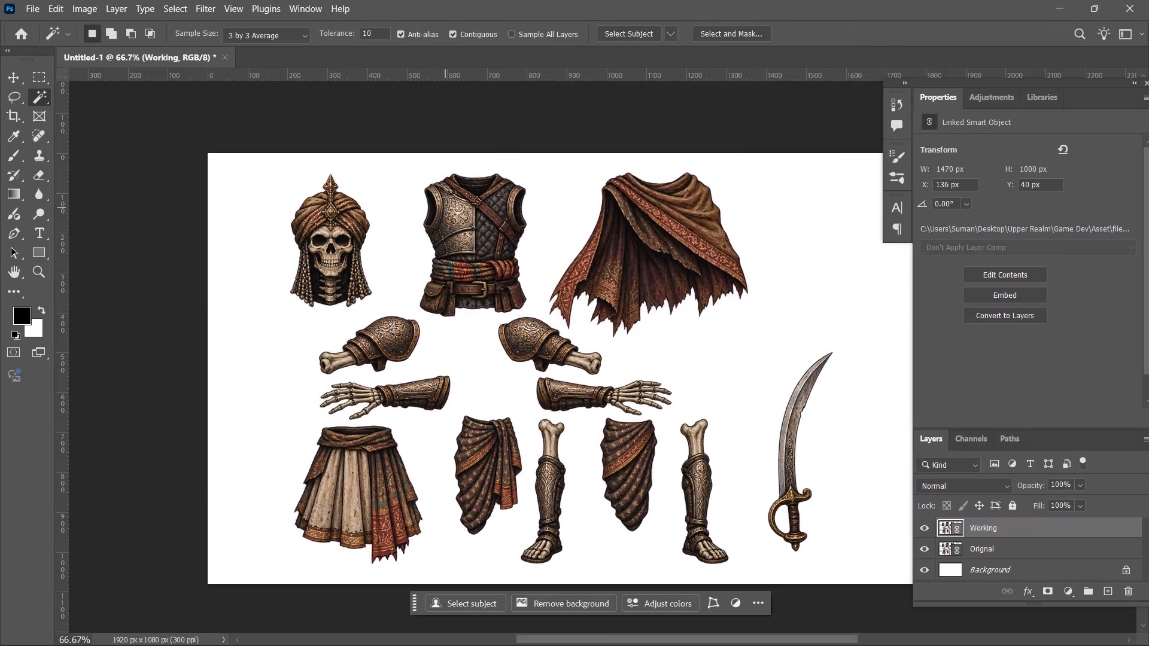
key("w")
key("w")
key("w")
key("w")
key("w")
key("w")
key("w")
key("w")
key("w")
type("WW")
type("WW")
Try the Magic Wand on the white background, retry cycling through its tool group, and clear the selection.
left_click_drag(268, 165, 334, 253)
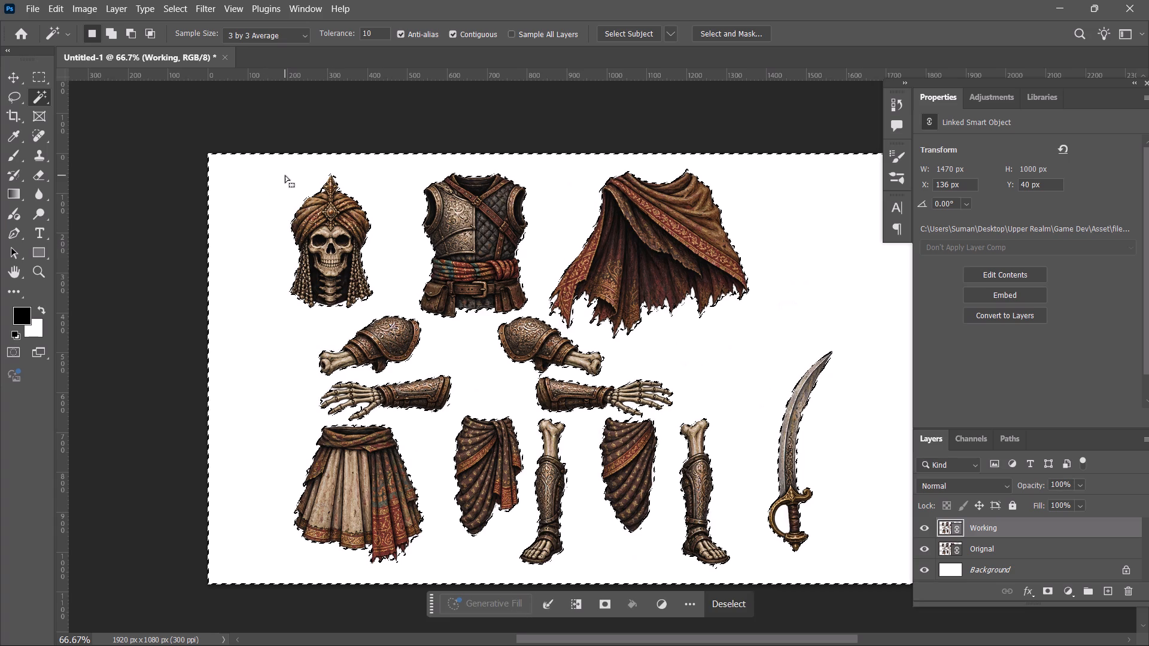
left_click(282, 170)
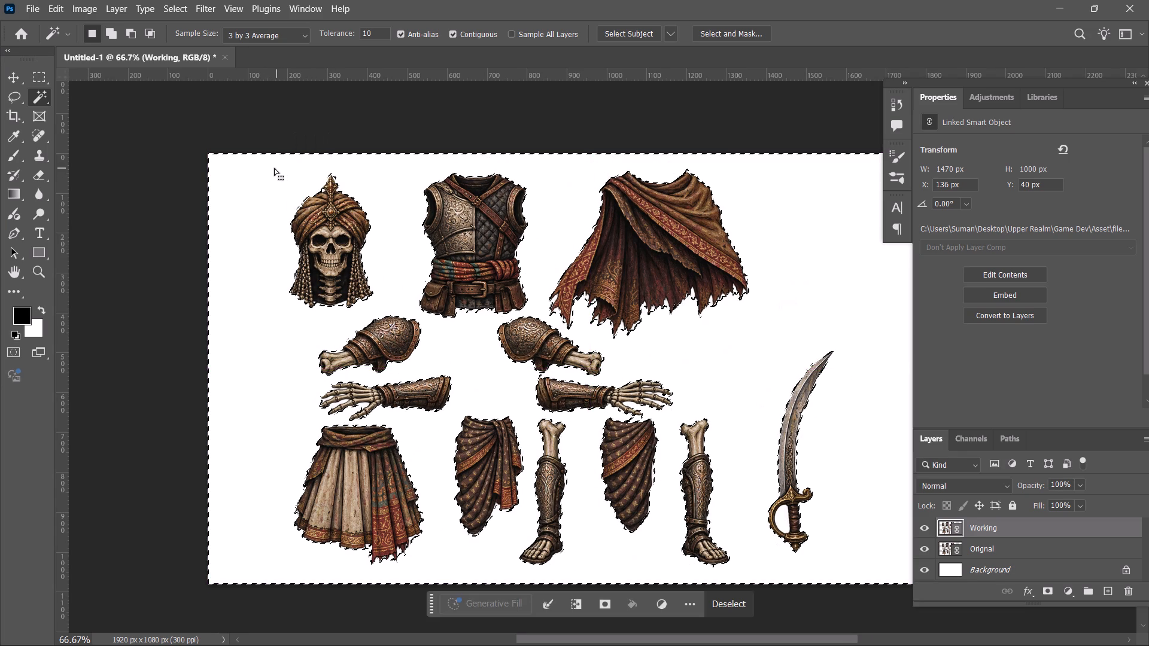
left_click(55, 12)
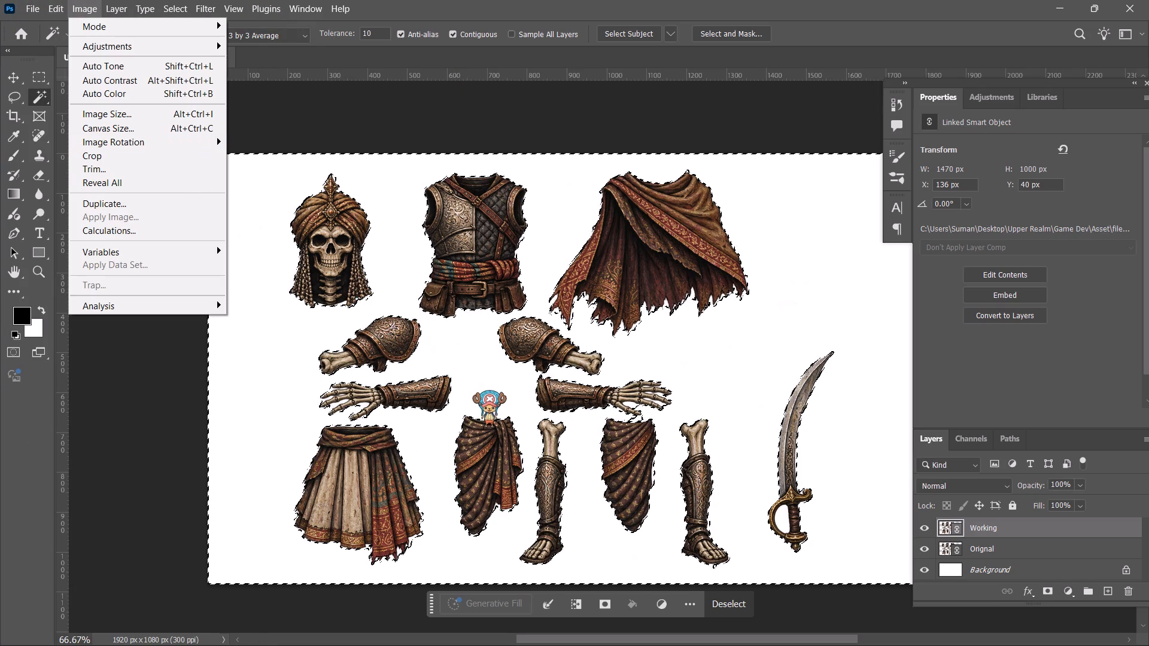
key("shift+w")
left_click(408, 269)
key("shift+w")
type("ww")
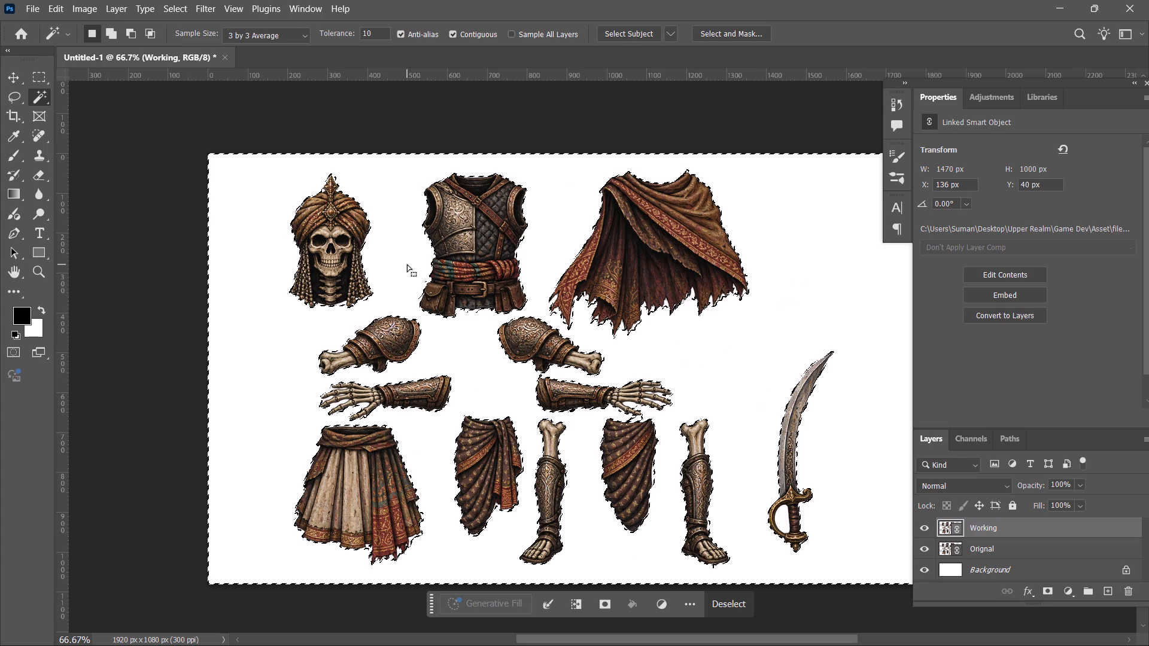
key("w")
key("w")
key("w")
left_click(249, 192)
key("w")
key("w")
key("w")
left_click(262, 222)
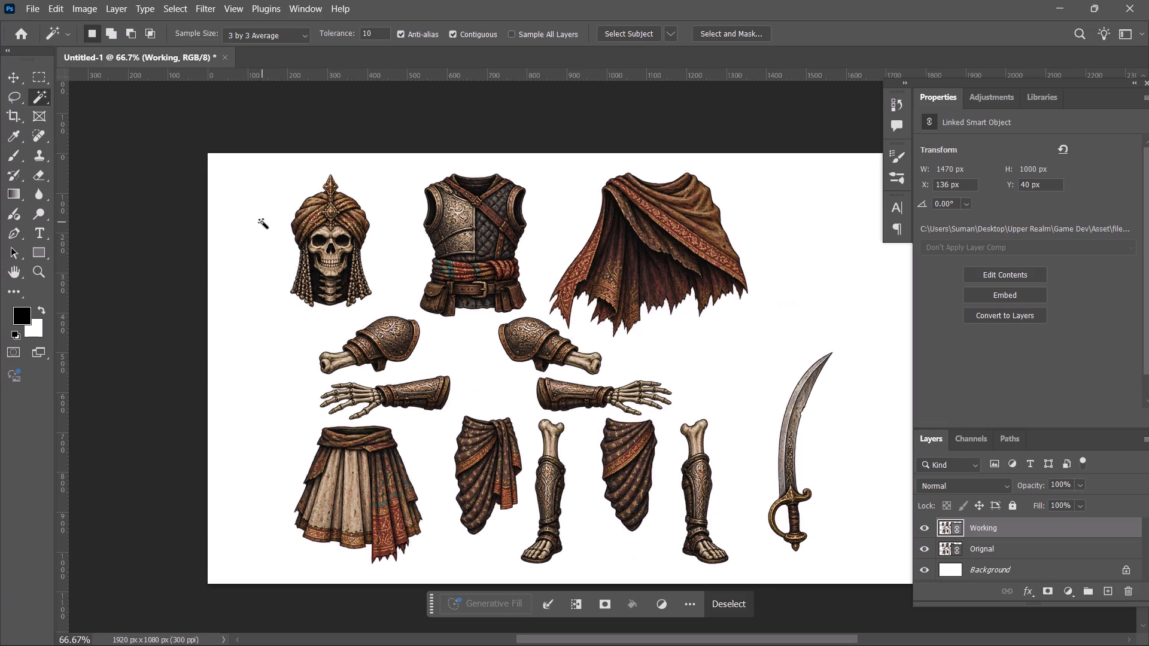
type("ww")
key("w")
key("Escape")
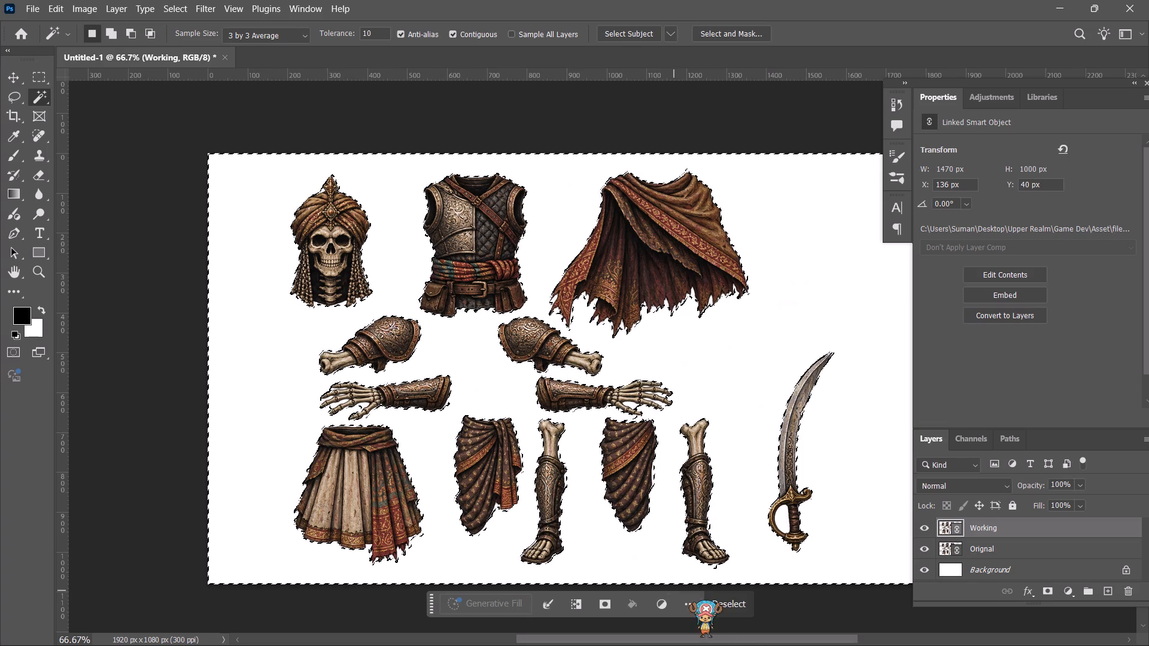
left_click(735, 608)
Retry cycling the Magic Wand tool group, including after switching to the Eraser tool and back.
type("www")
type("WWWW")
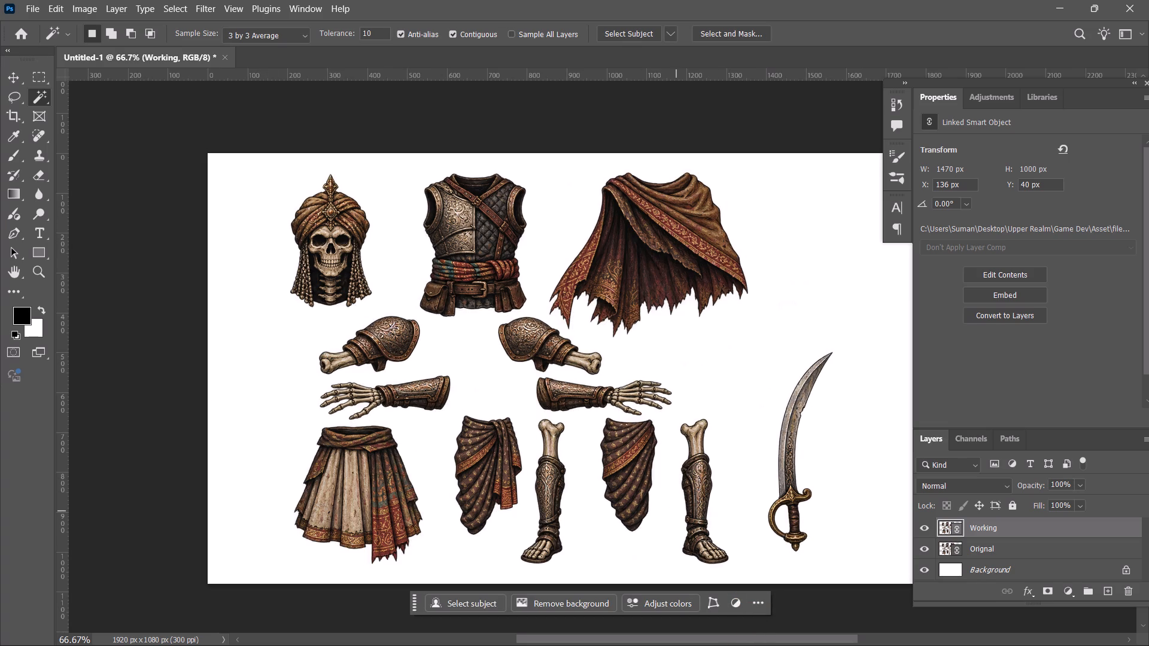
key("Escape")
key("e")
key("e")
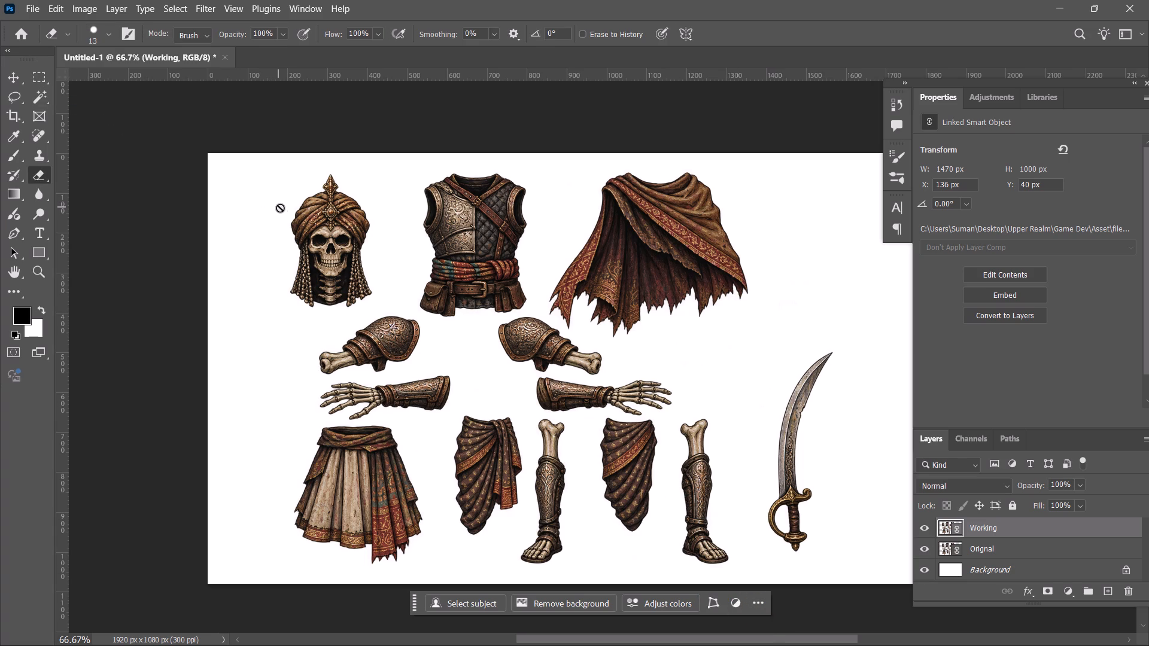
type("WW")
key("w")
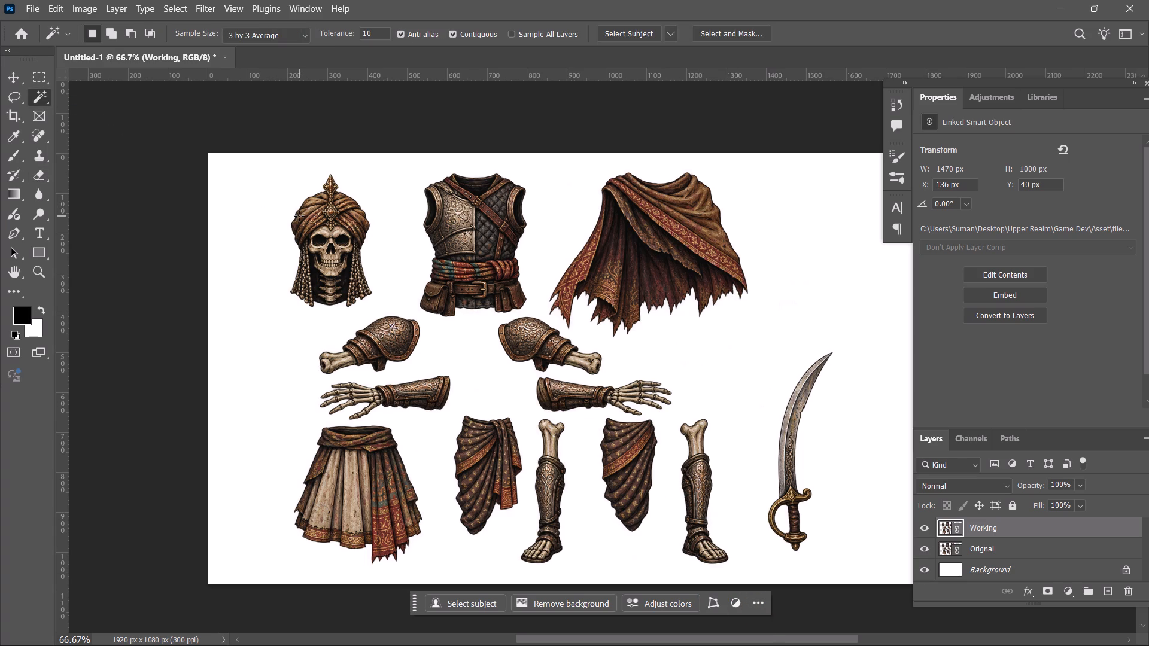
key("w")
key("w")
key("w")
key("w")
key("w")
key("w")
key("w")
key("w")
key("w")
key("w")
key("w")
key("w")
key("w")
Select the turbaned skull head on the Working layer with the Object Selection tool and copy it to a new layer.
key("shift+w")
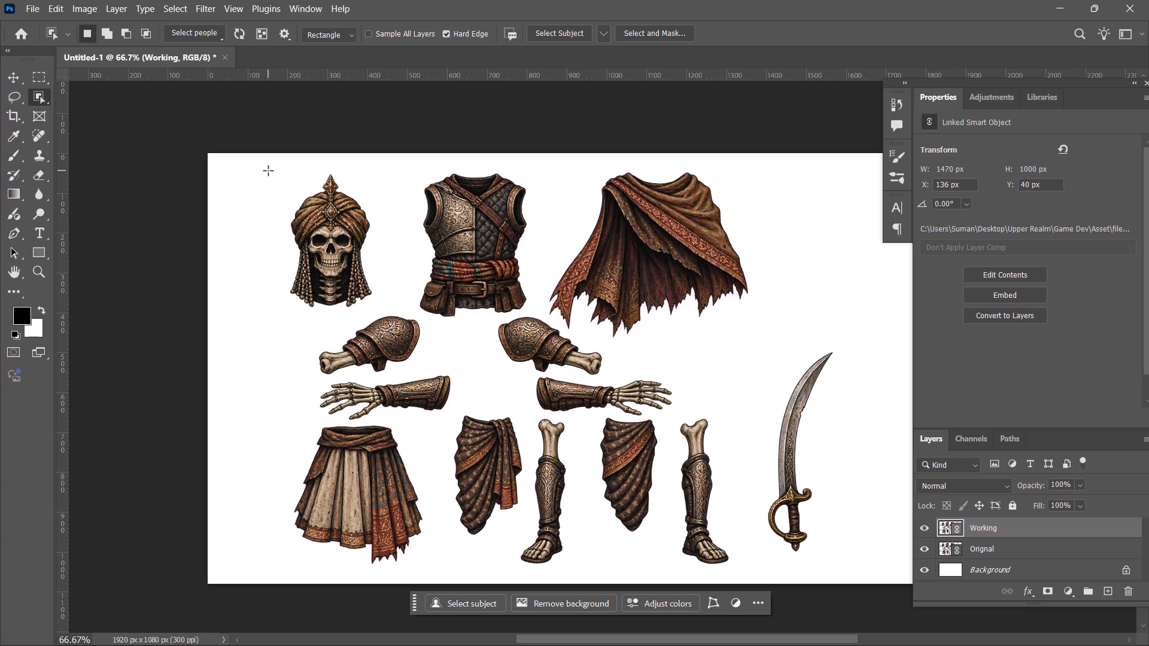
left_click_drag(268, 171, 394, 316)
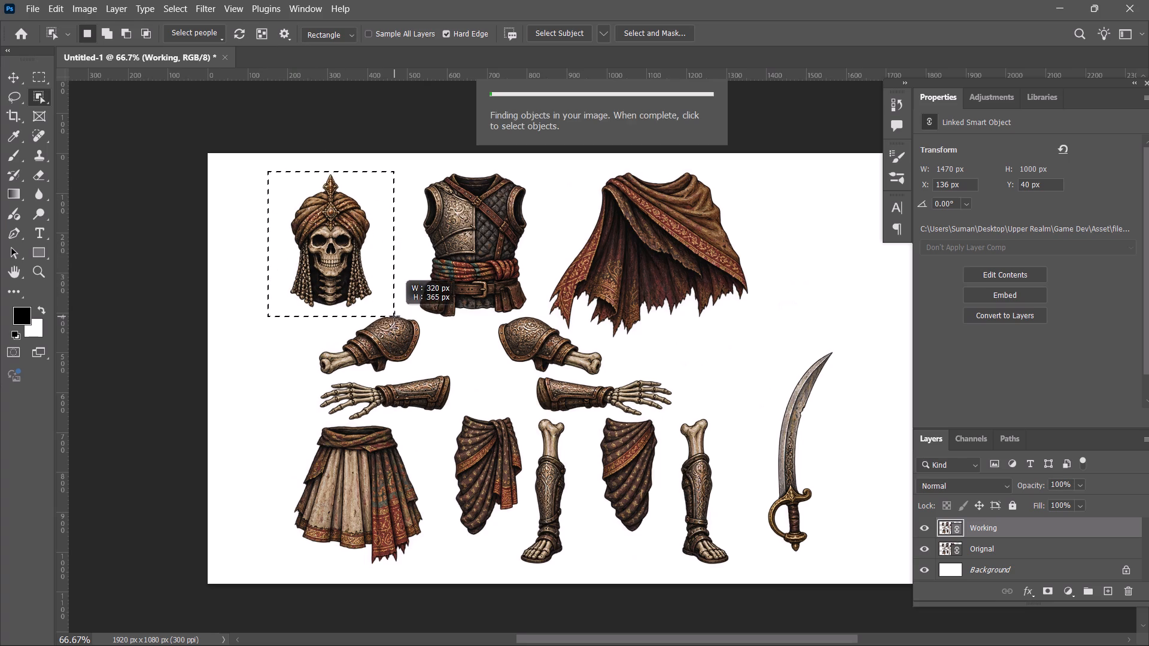
left_click_drag(394, 316, 382, 310)
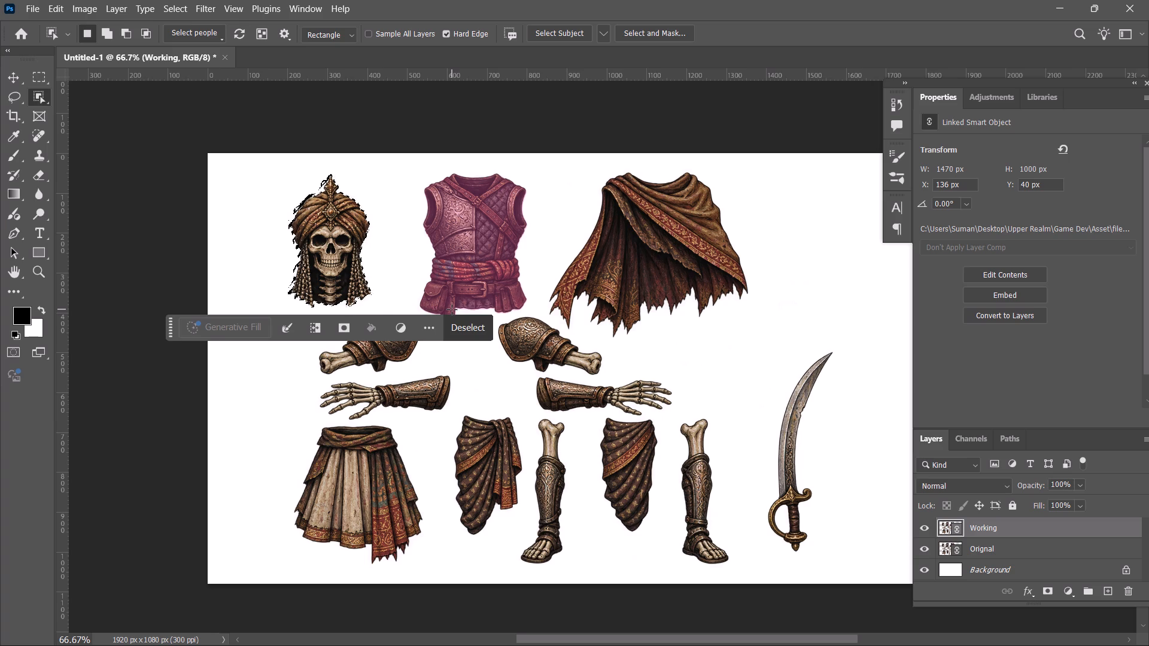
key("ctrl+j")
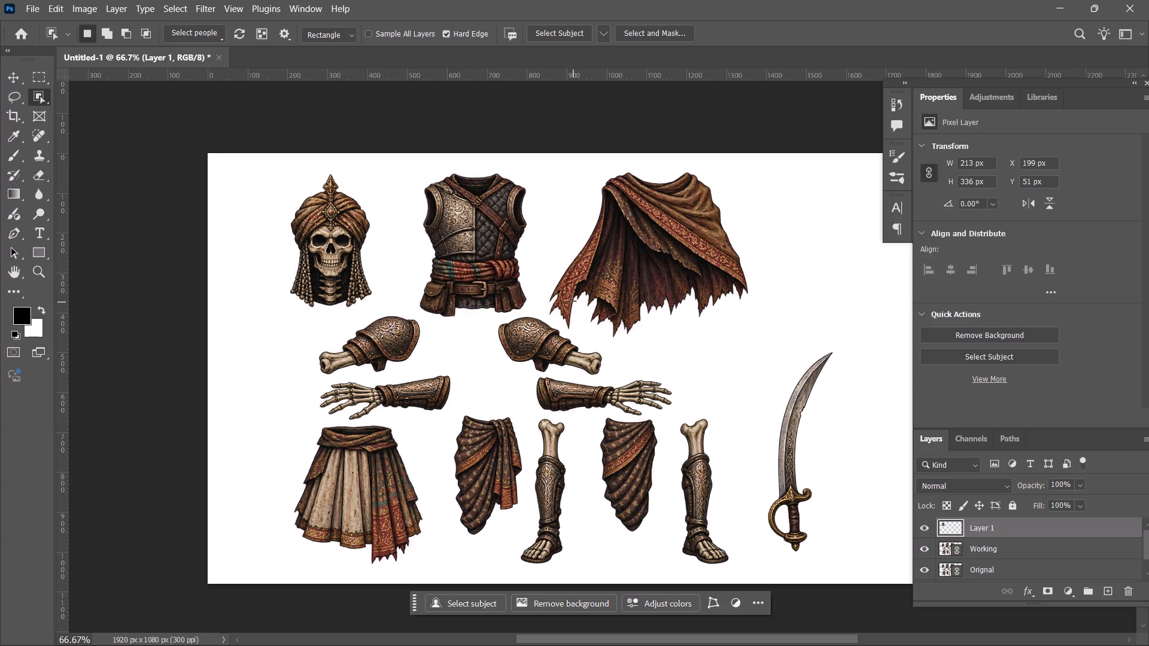
Hide the Orignal layer and toggle the Working layer's visibility to check the isolated head.
left_click(926, 549)
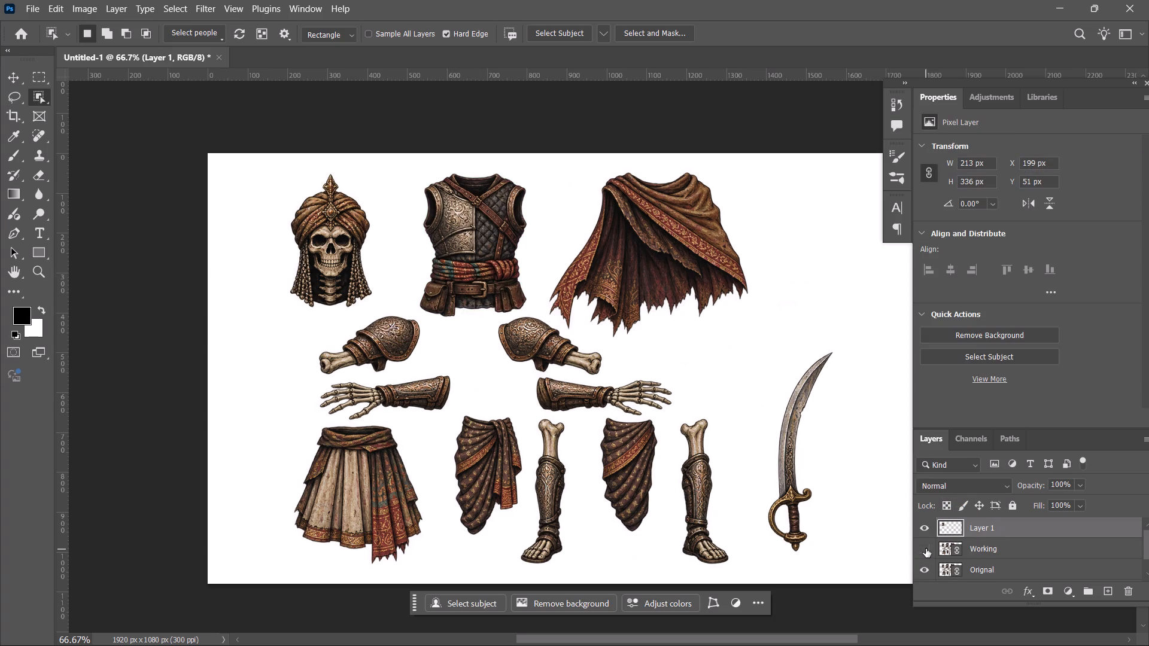
left_click(926, 553)
left_click(924, 573)
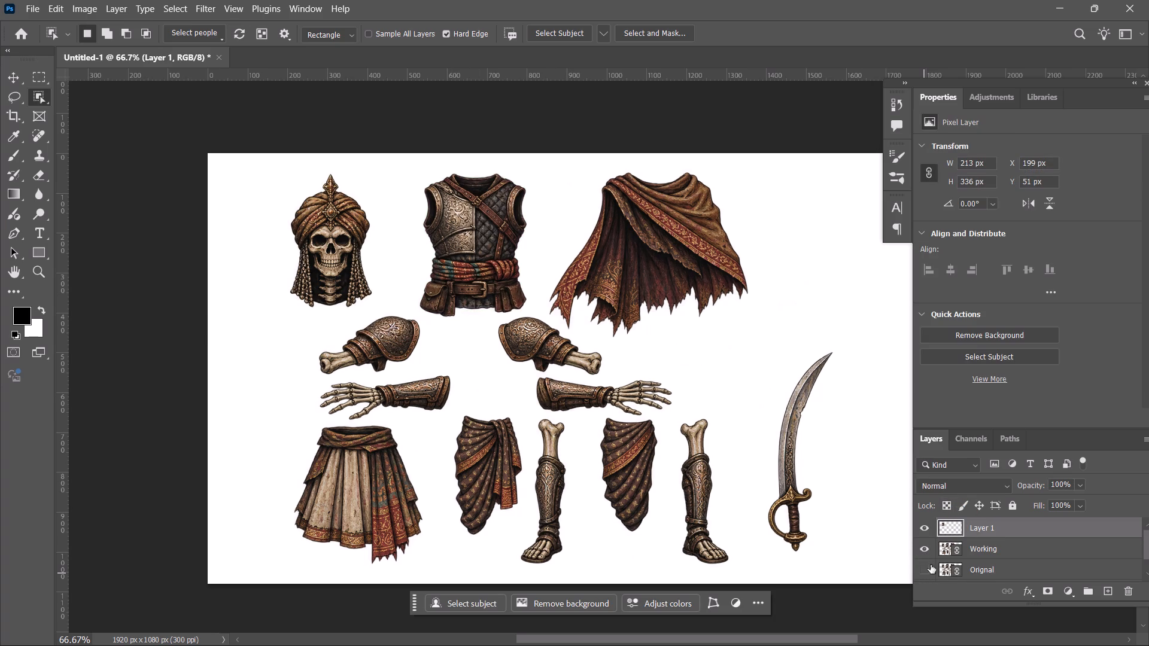
scroll(936, 559, "down", 3)
scroll(931, 555, "up", 1)
left_click(925, 552)
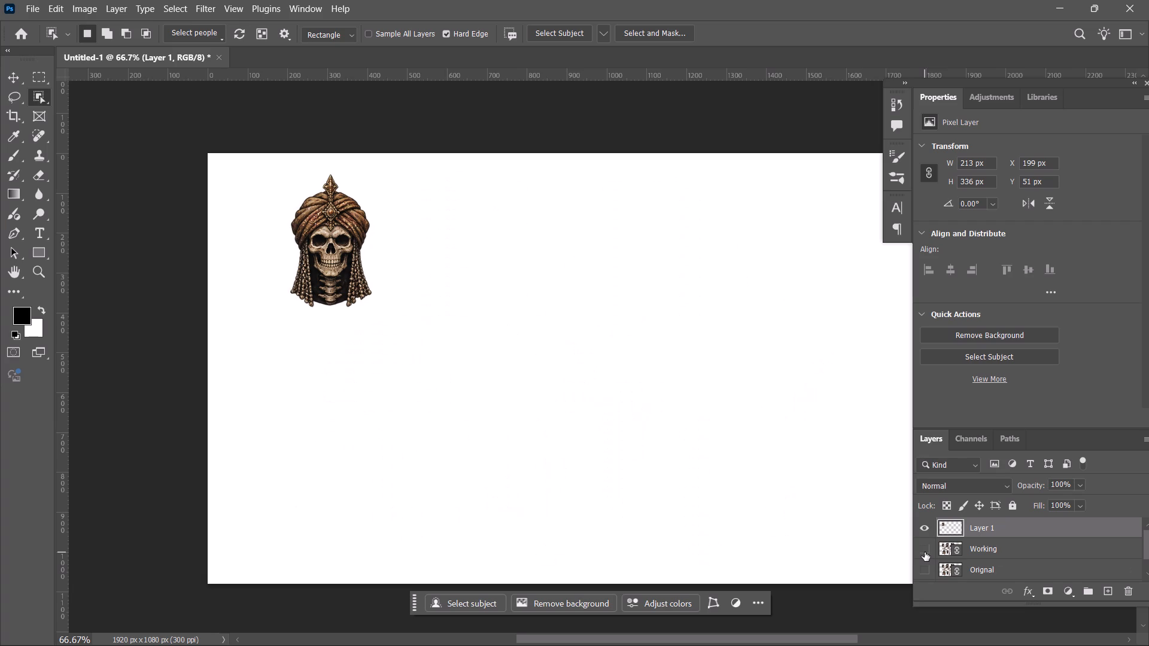
left_click(925, 552)
Rename the new head layer as "hEAD".
double_click(985, 526)
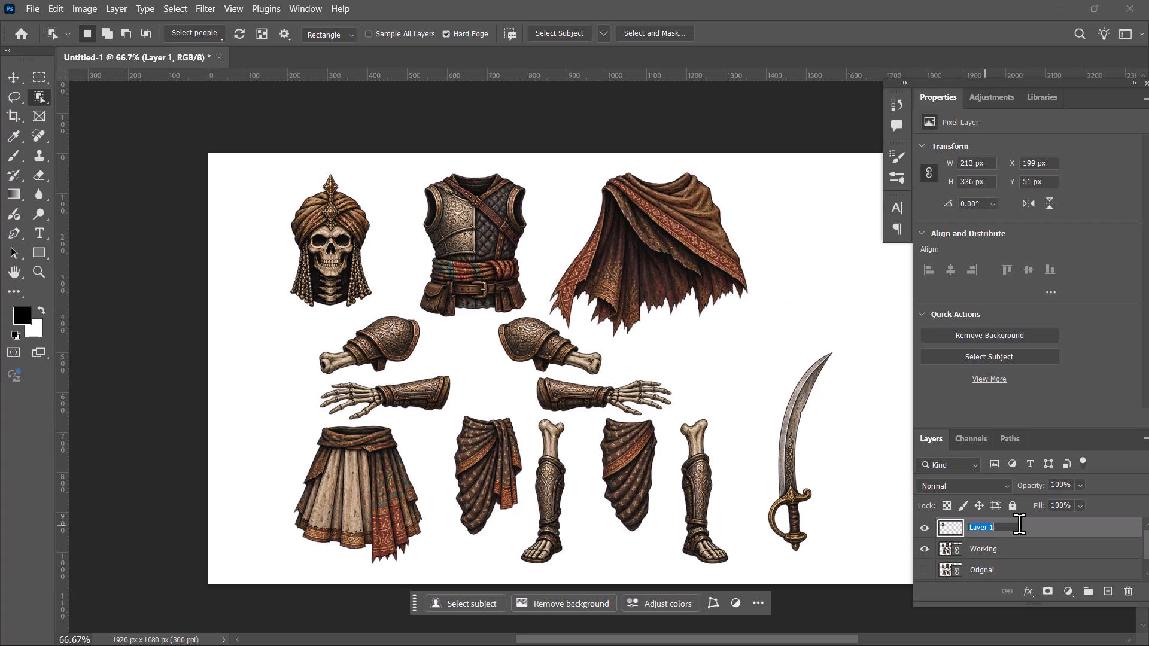
key("BackSpace")
key("shift+h")
type("EAD")
key("Return")
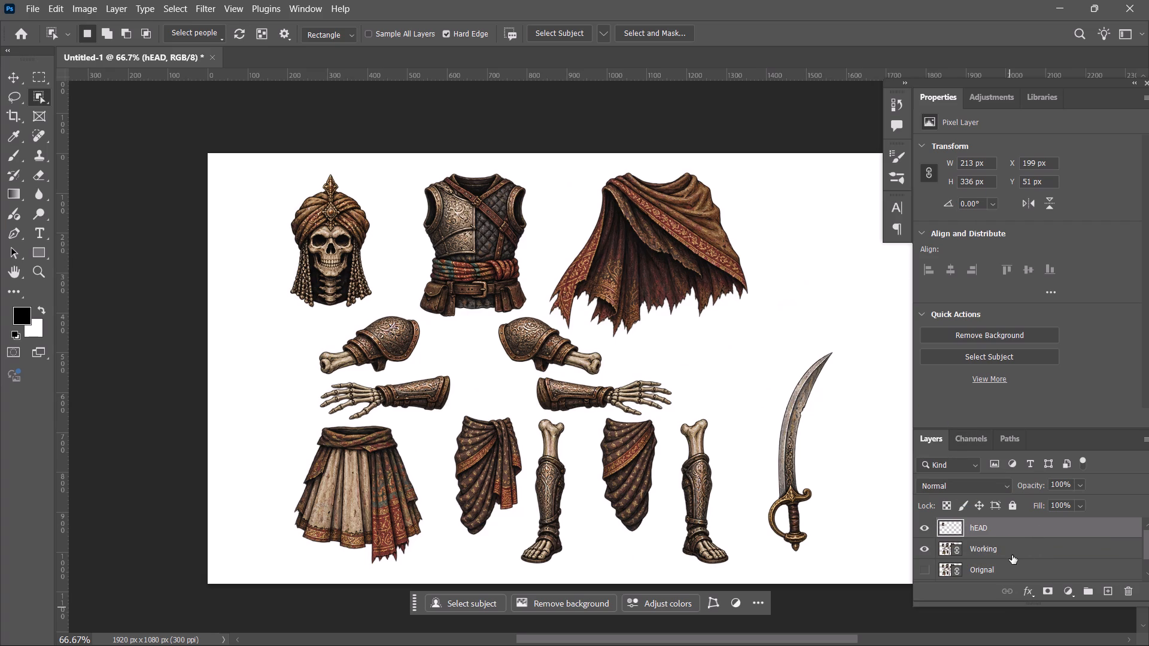
Make the Working layer active and hide the hEAD layer.
left_click(1010, 555)
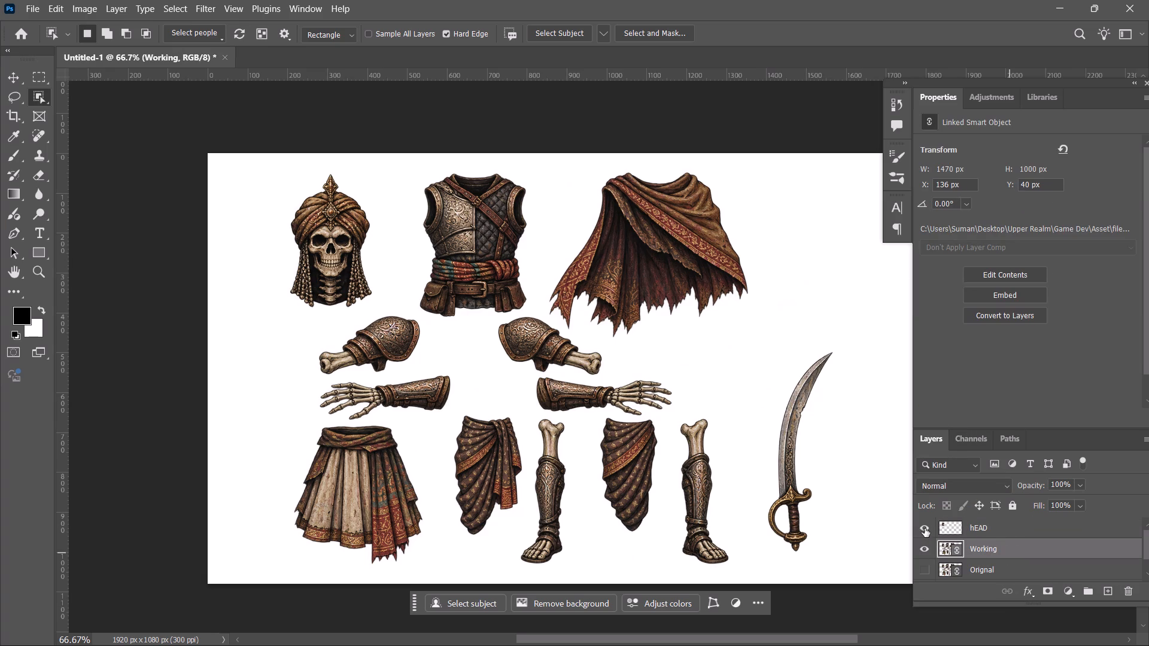
left_click(925, 528)
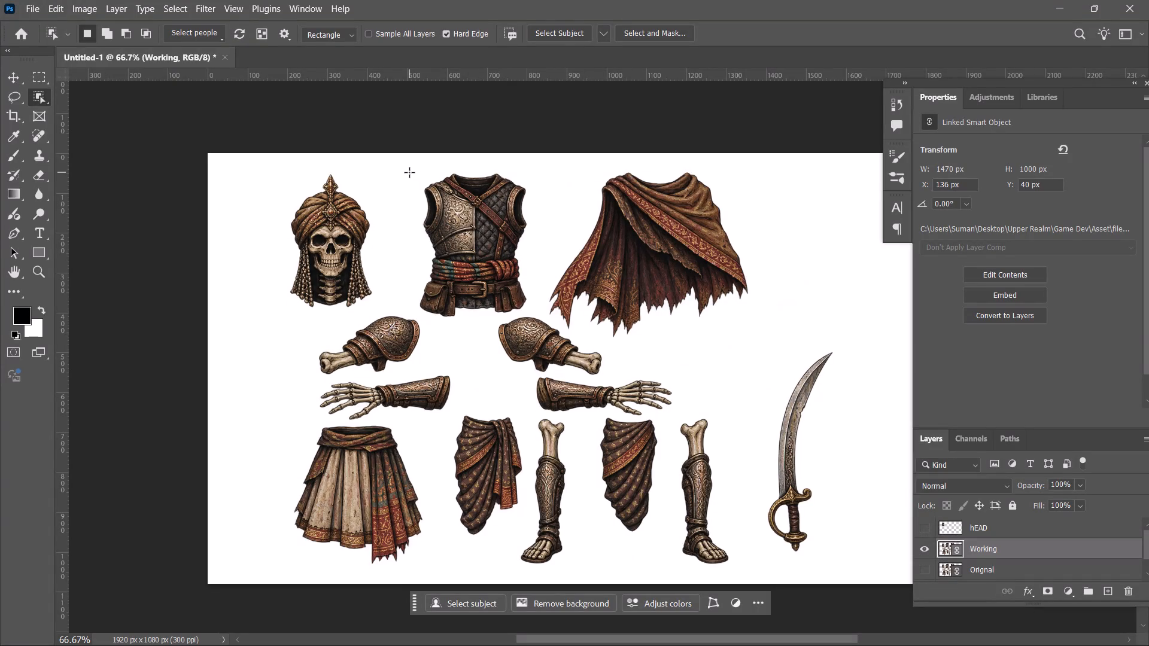
Select the armored torso on the Working layer with the Object Selection tool and copy it to a new layer.
left_click_drag(408, 169, 414, 179)
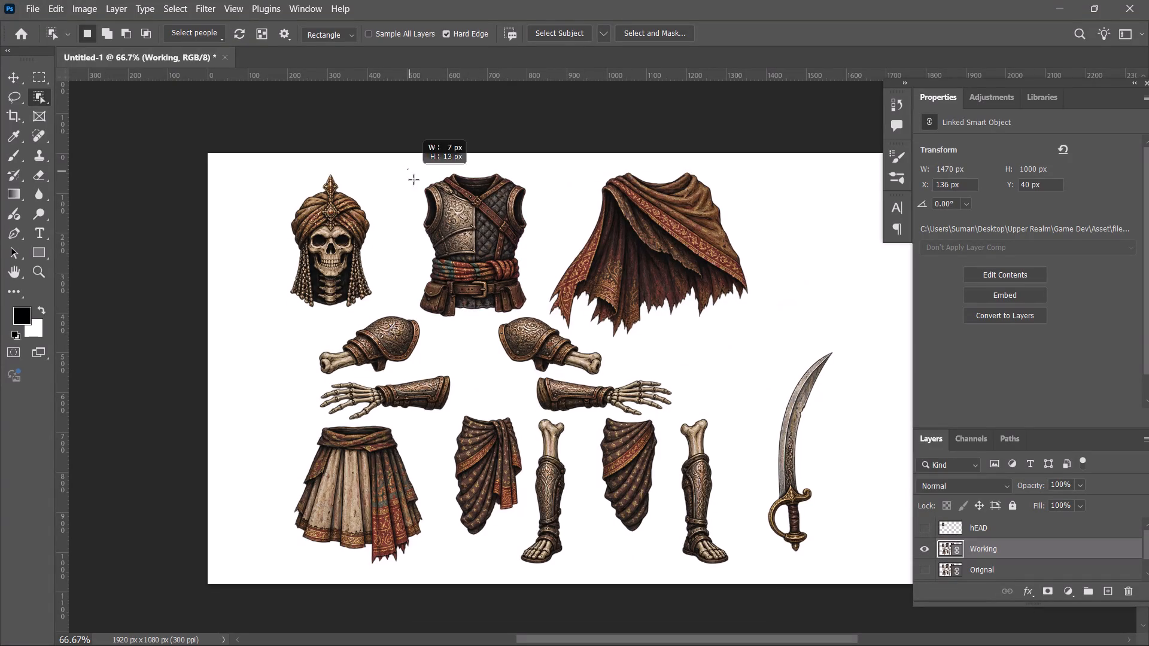
left_click_drag(414, 179, 546, 315)
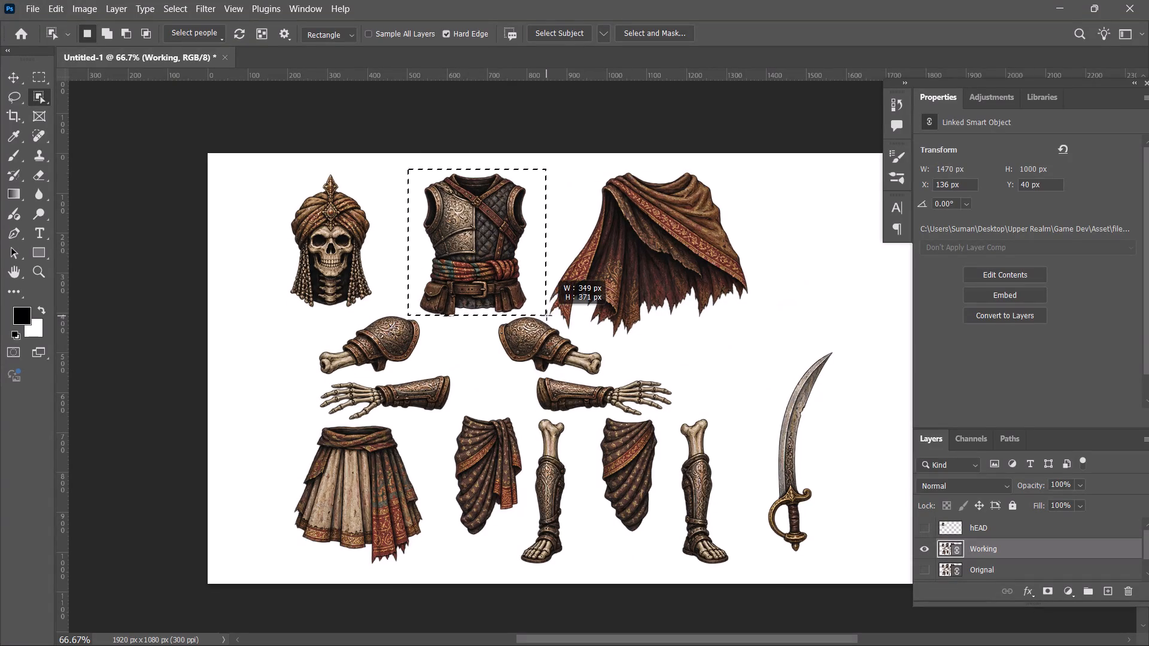
left_click_drag(546, 315, 544, 314)
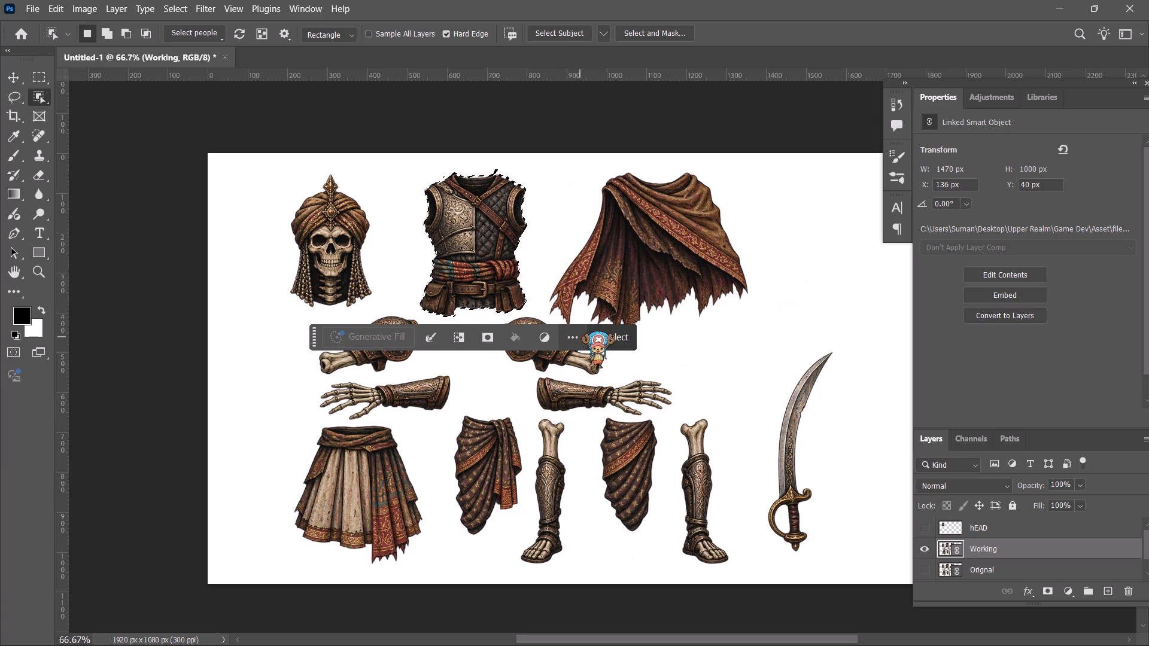
key("ctrl+j")
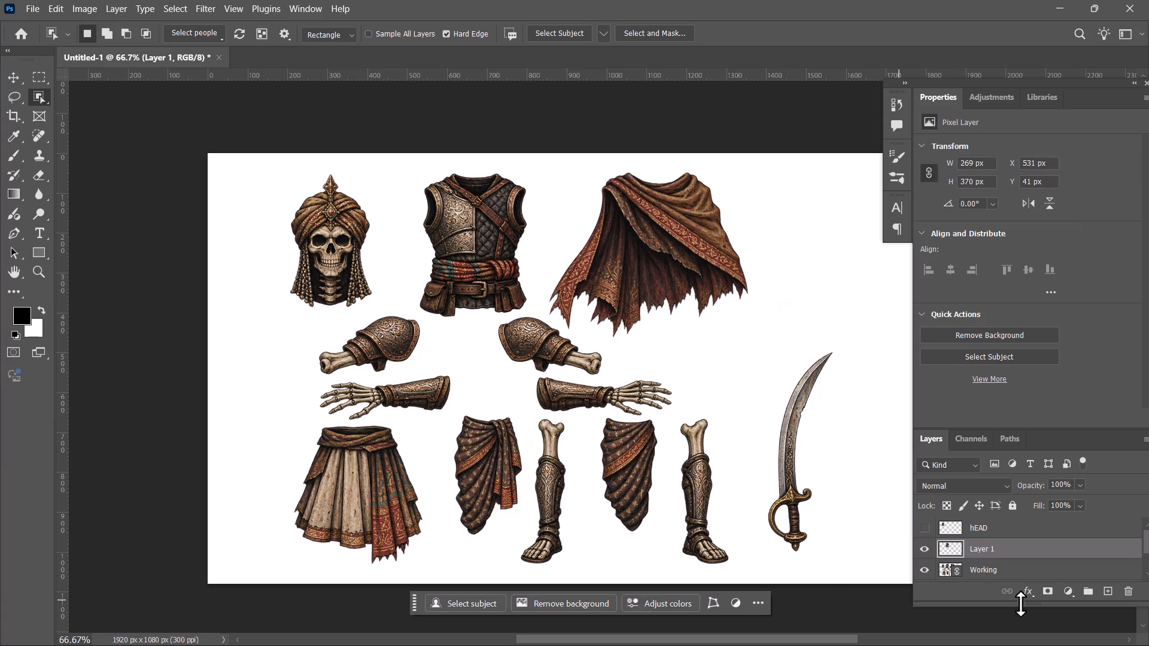
Rename the new torso armor layer as "Torso".
double_click(986, 548)
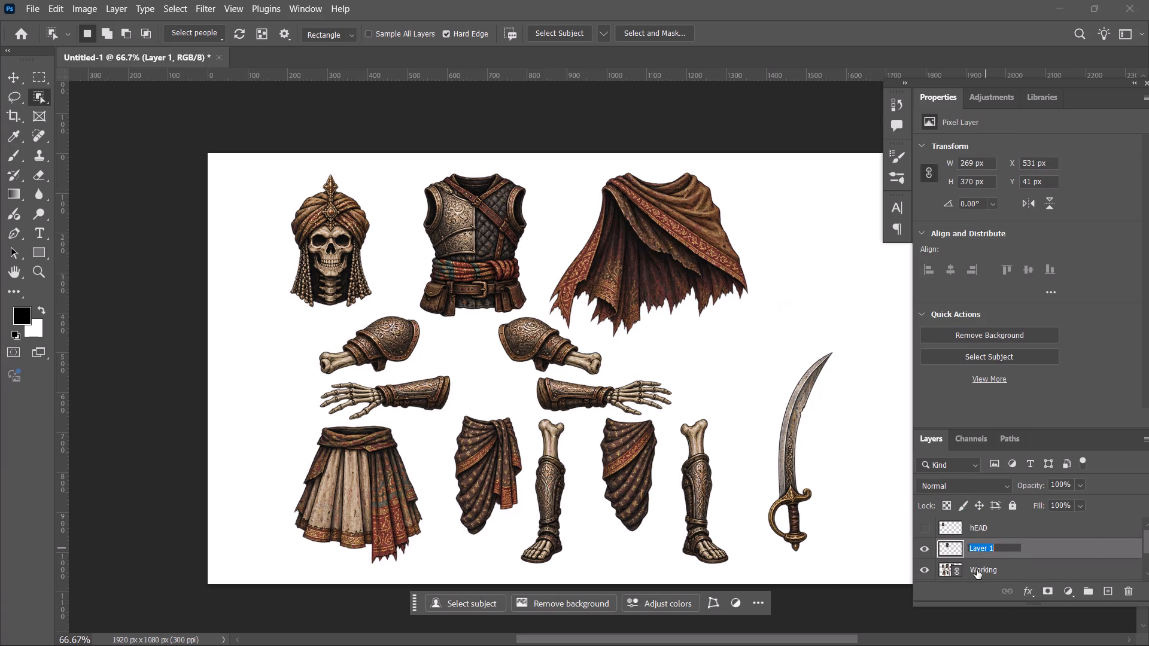
key("BackSpace")
type("ARMO")
key("BackSpace")
key("BackSpace")
key("BackSpace")
key("BackSpace")
type("BODY")
key("BackSpace")
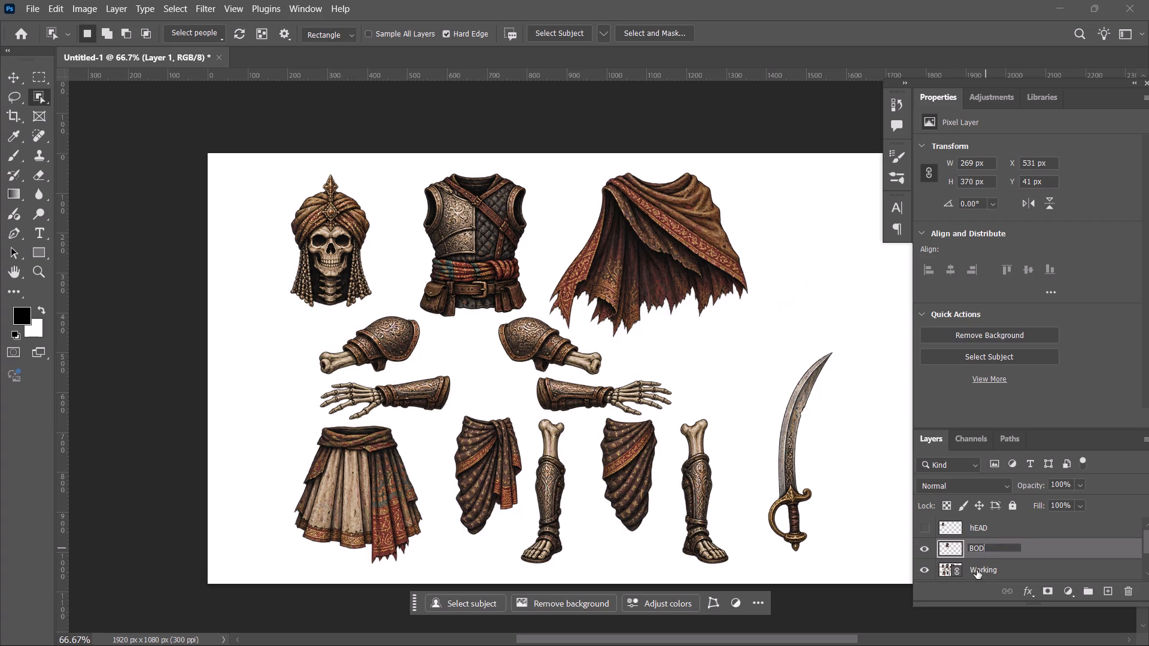
key("BackSpace")
key("BackSpace")
key("BackSpace")
type("TO")
key("BackSpace")
type("OR")
key("BackSpace")
key("BackSpace")
type("orso")
left_click(1026, 550)
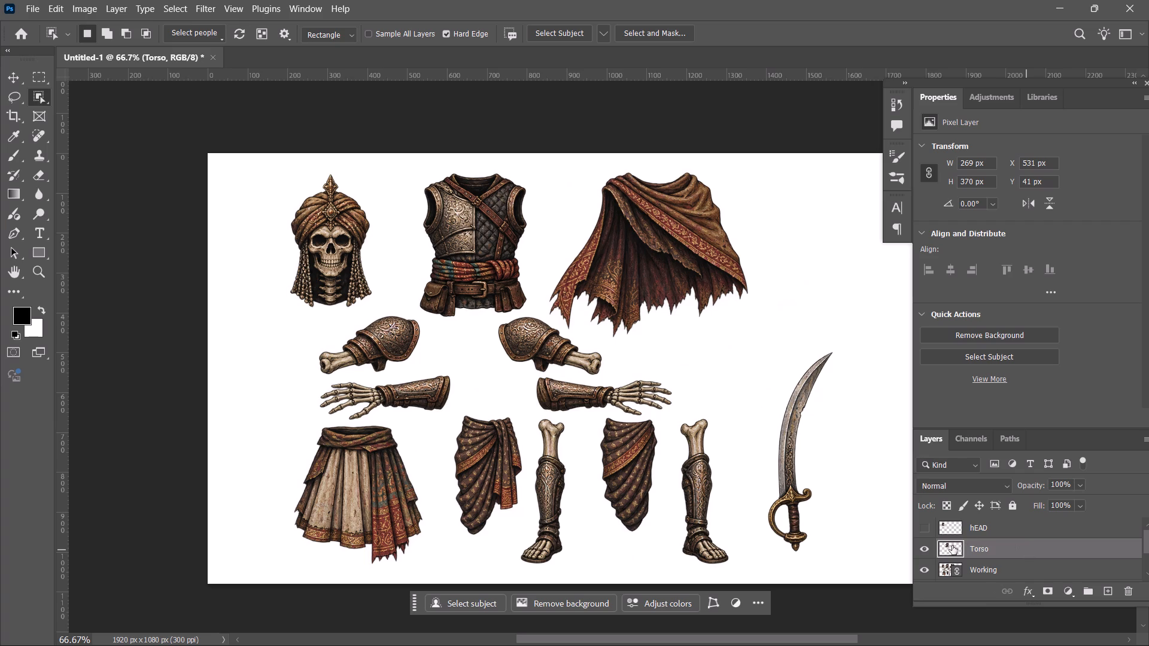
Hide the Torso layer and make the Working layer active.
left_click(927, 550)
scroll(947, 551, "down", 1)
left_click(985, 553)
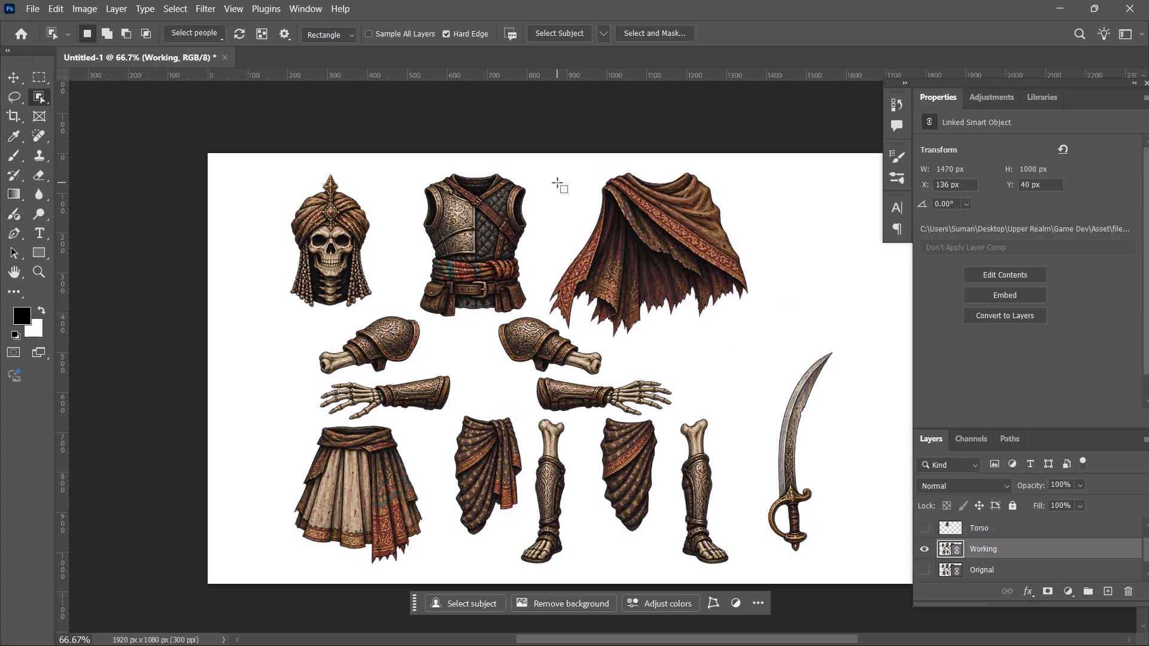
Select the tattered cloak on the Working layer with the Object Selection tool and copy it to a new layer.
left_click_drag(551, 167, 672, 297)
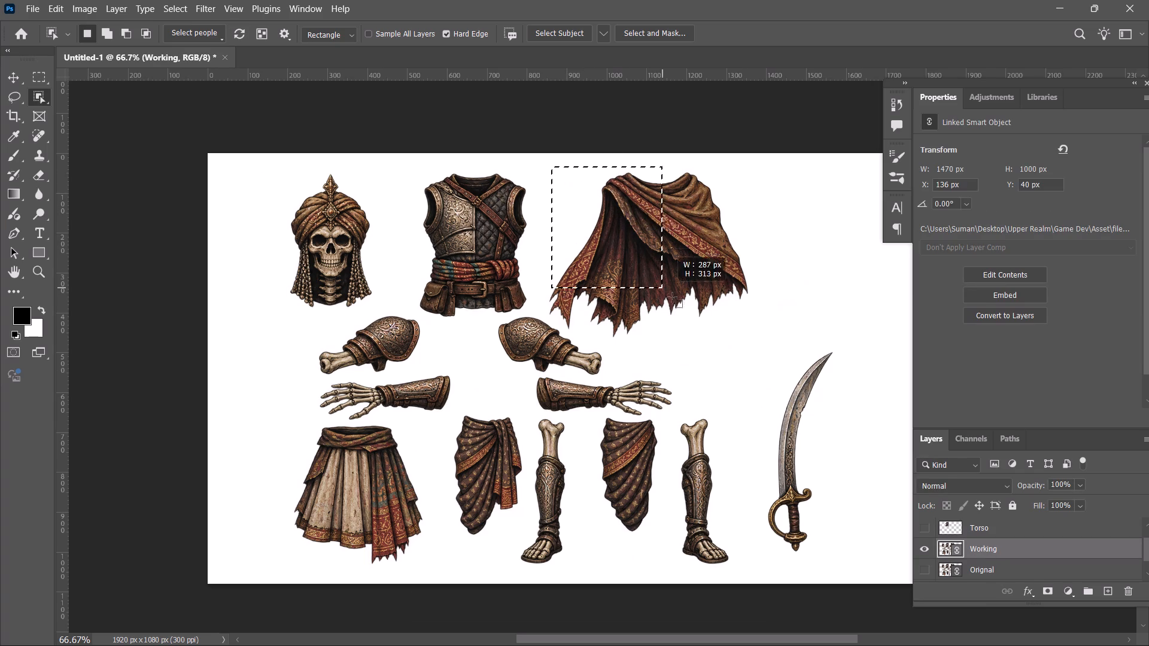
left_click_drag(672, 297, 778, 329)
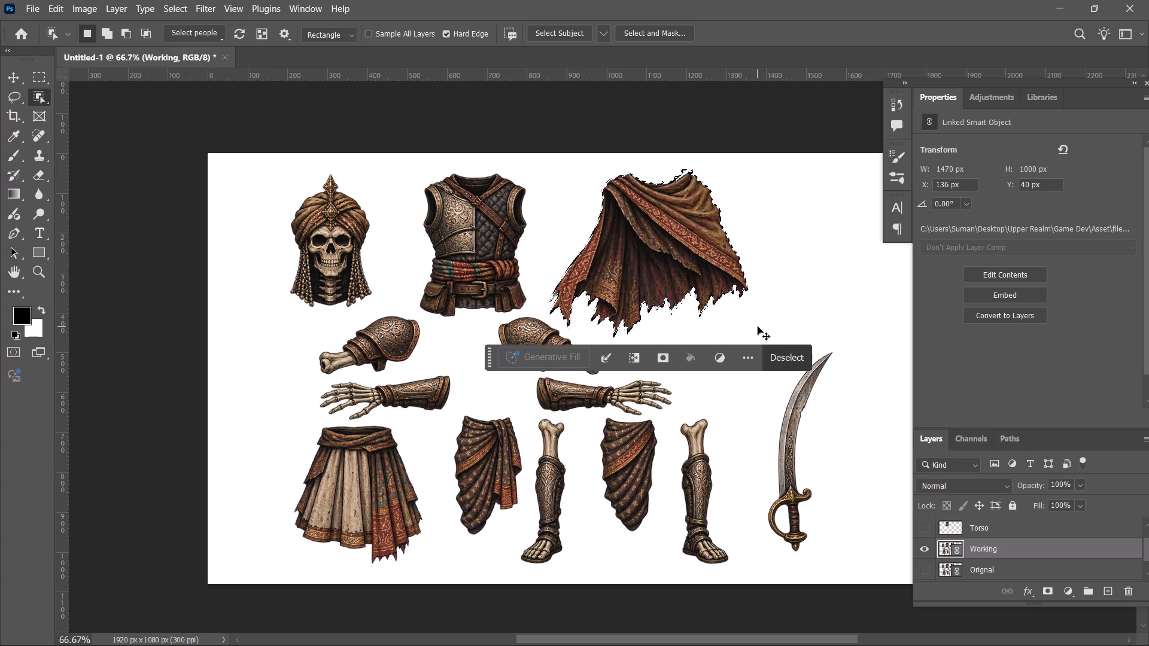
key("ctrl+j")
Rename the new cloak layer as "cape".
scroll(969, 532, "up", 2)
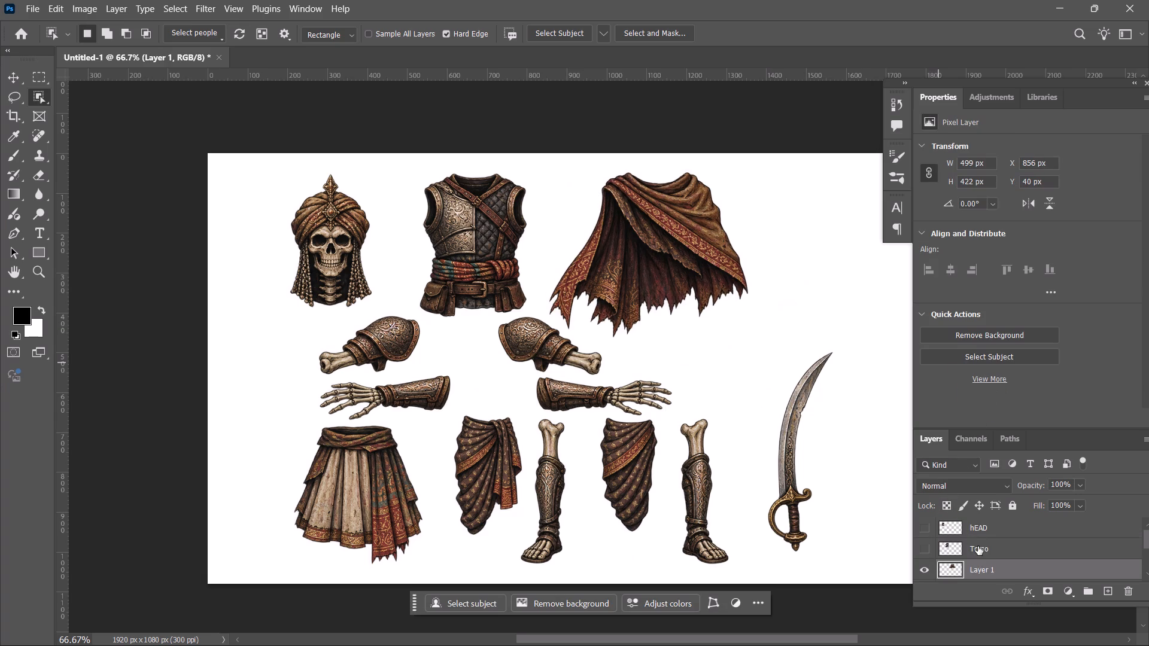
scroll(978, 547, "down", 2)
double_click(978, 531)
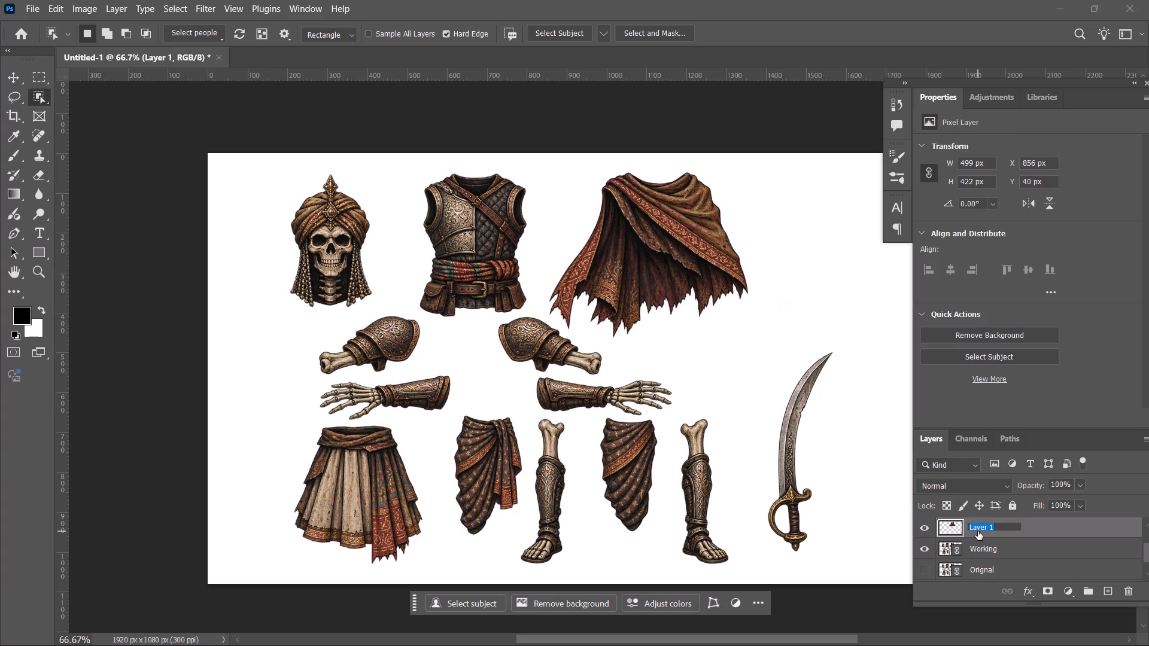
key("BackSpace")
type("cape")
key("Return")
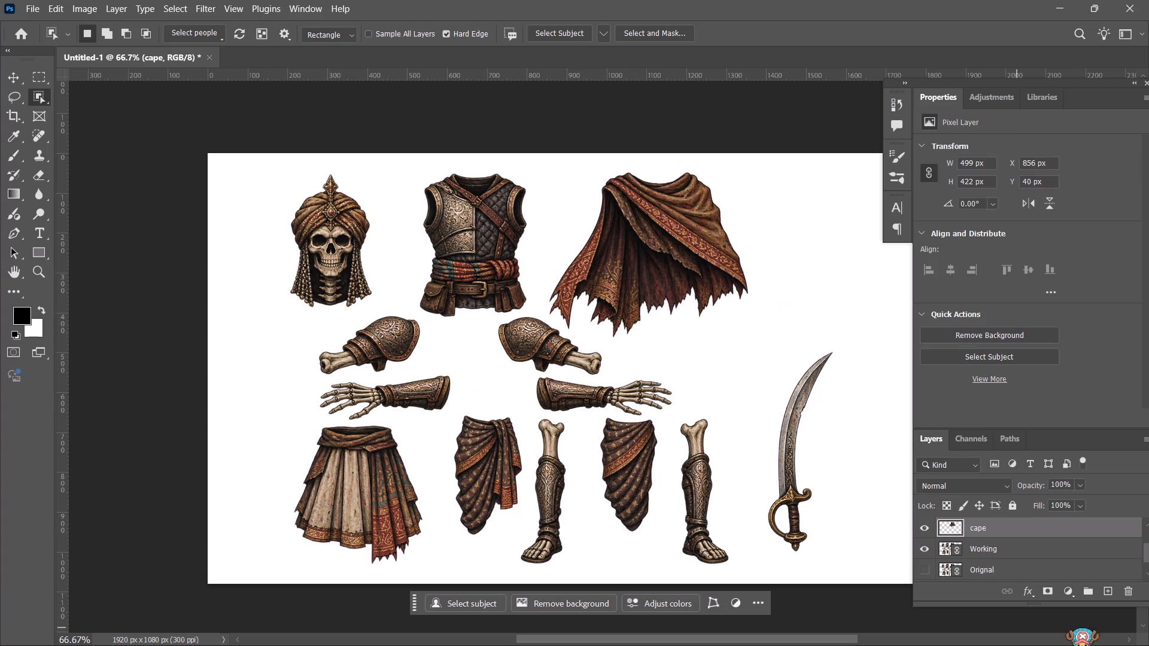
Select the armored shoulder piece below the head on the Working layer and copy it to a new layer.
scroll(999, 559, "down", 1)
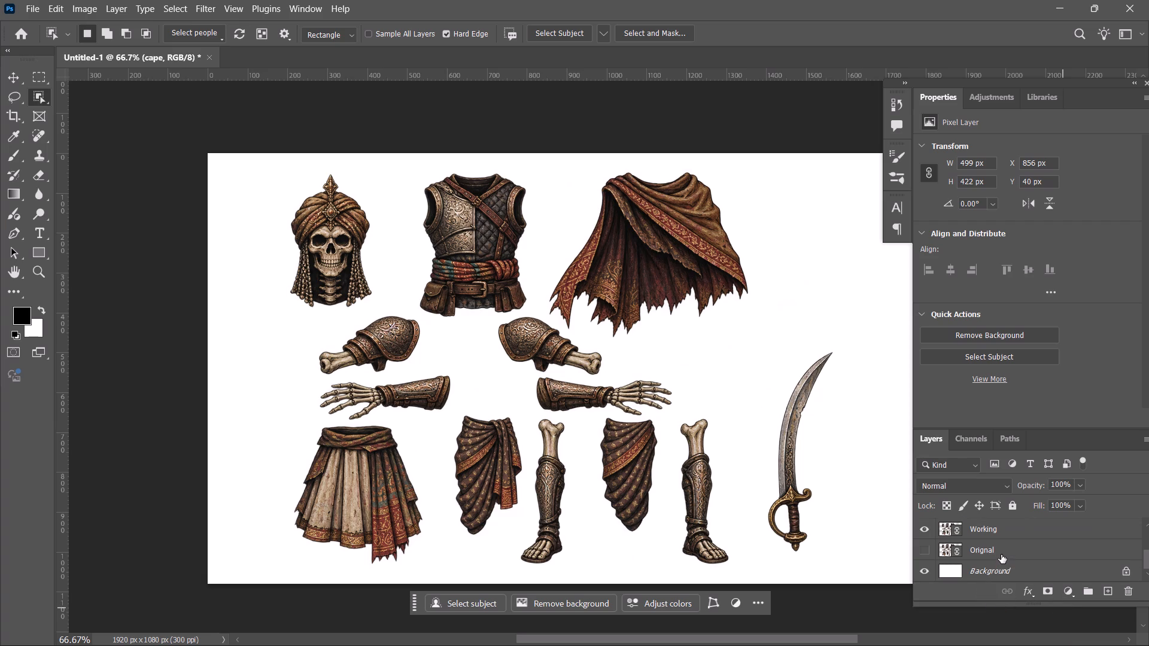
scroll(1001, 554, "up", 1)
left_click(990, 551)
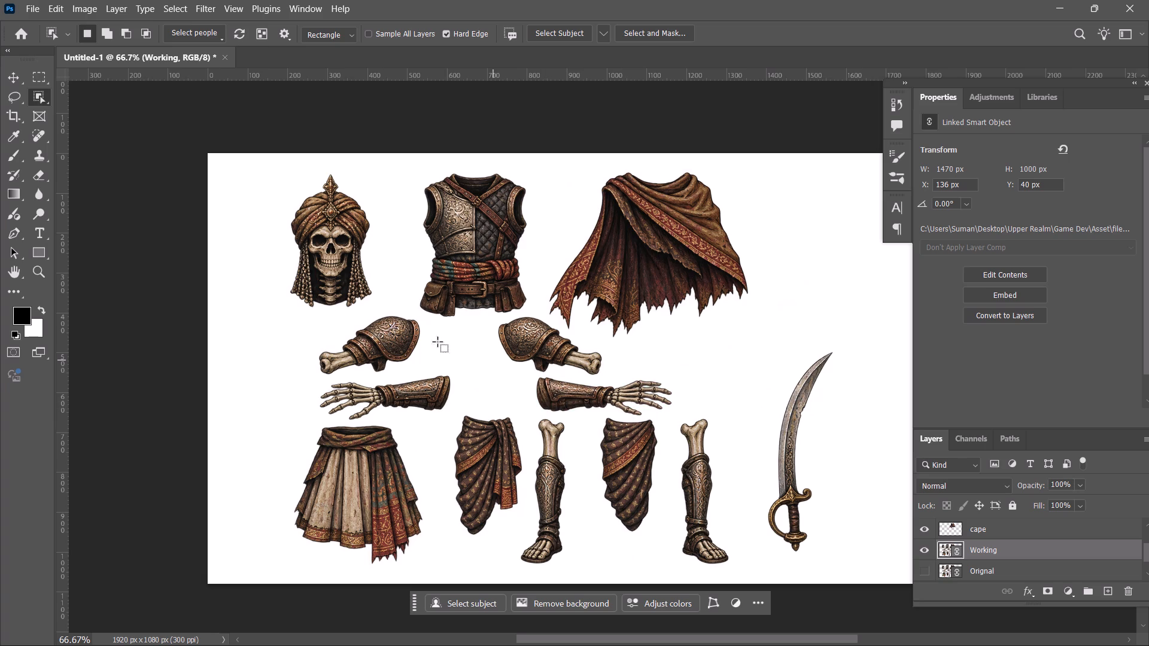
left_click(381, 337)
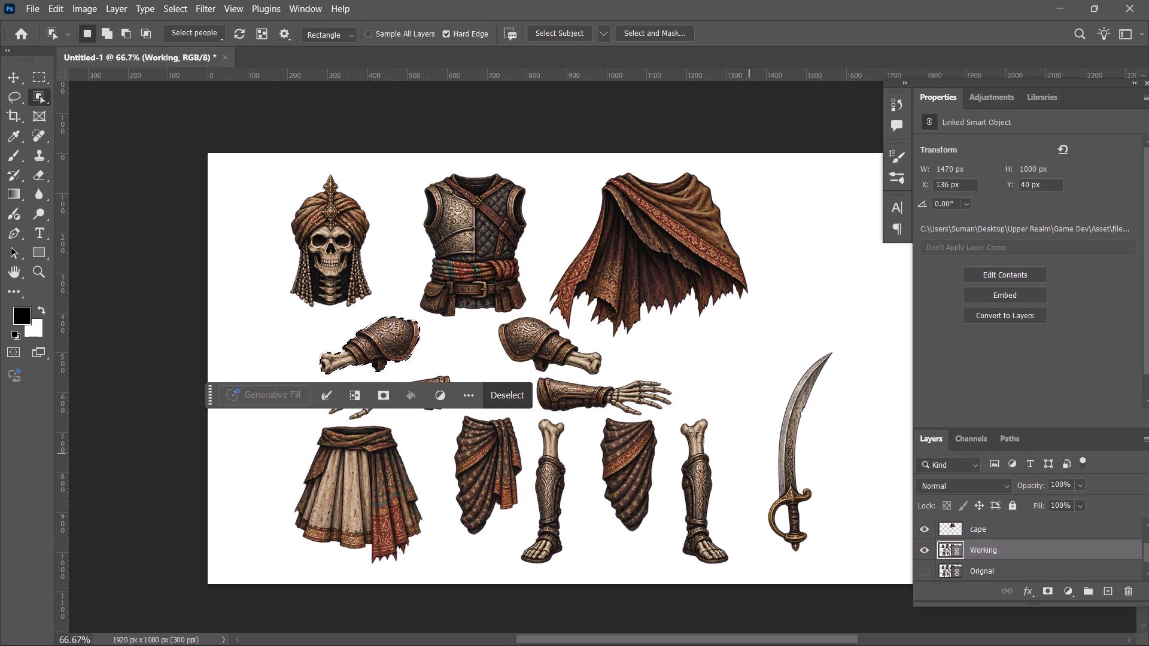
key("ctrl+j")
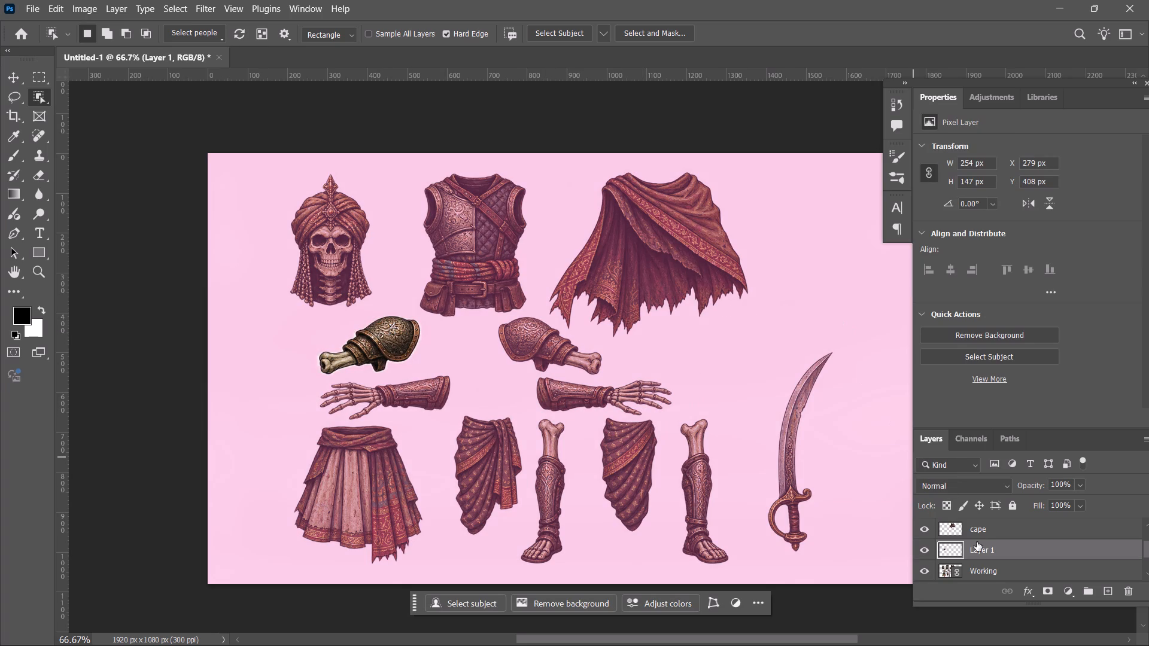
Rename the new shoulder piece layer as "Shoulder_L".
double_click(977, 549)
key("BackSpace")
type("left")
key("space")
key("BackSpace")
key("BackSpace")
key("BackSpace")
key("BackSpace")
key("BackSpace")
key("BackSpace")
key("BackSpace")
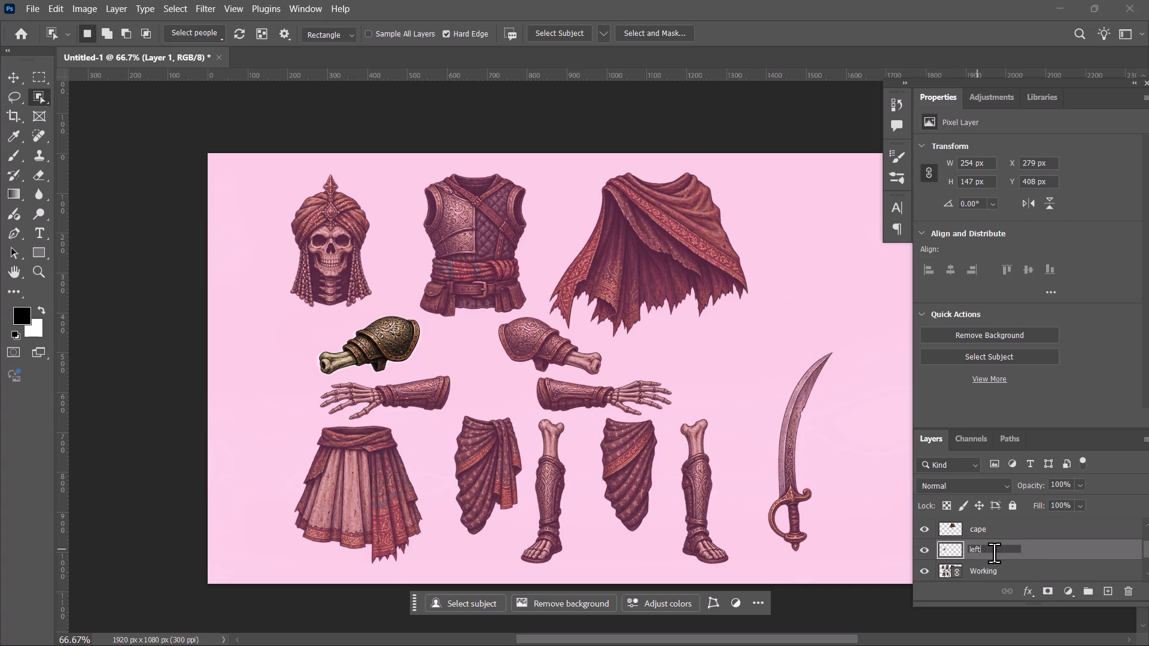
type("Sh")
type("oulder")
type("_l")
key("BackSpace")
key("BackSpace")
key("shift+underscore")
key("shift+l")
left_click(1050, 544)
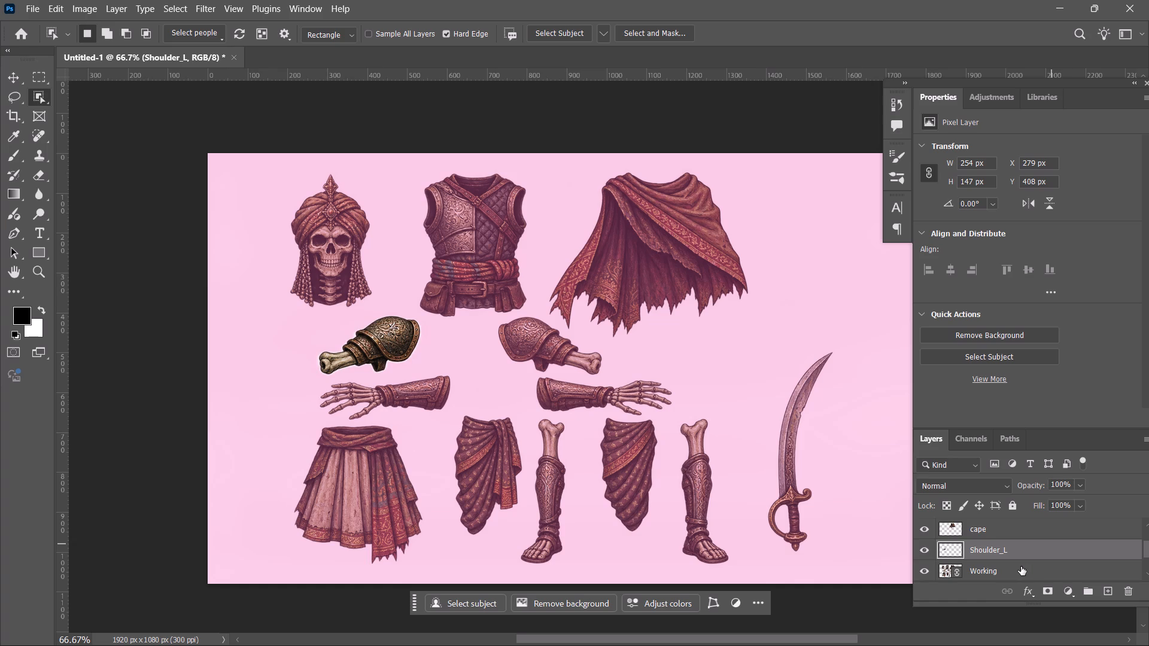
Select the other armored shoulder piece, with its bone pointing right, on the Working layer and copy it to a new layer.
scroll(1021, 566, "down", 1)
left_click(994, 550)
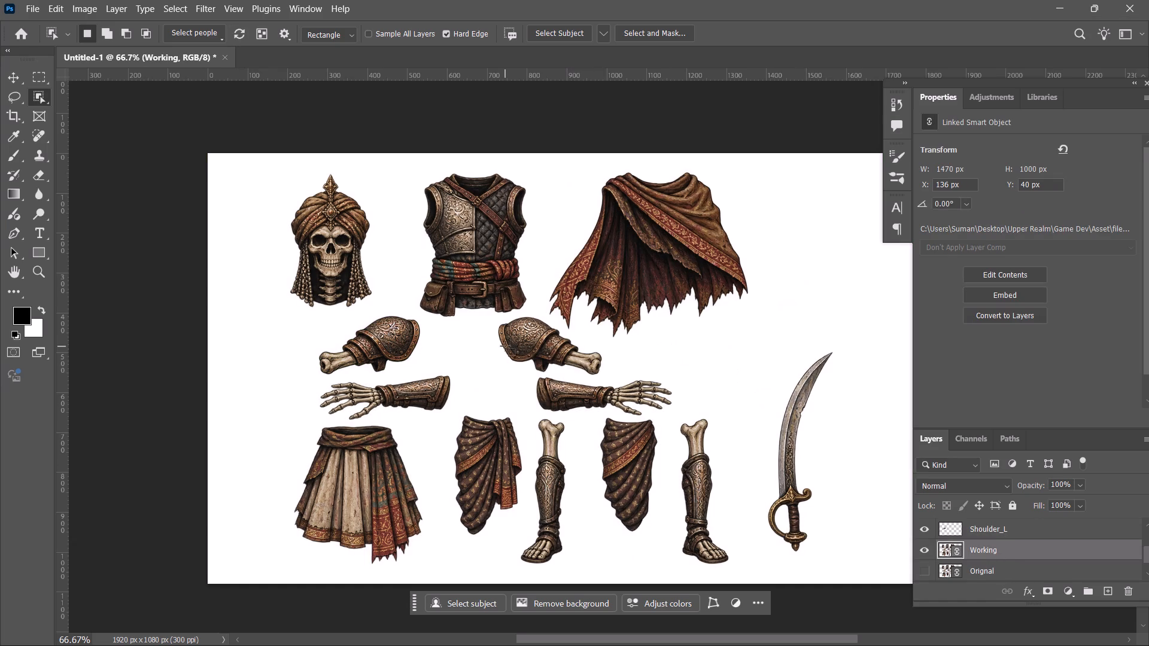
left_click(514, 338)
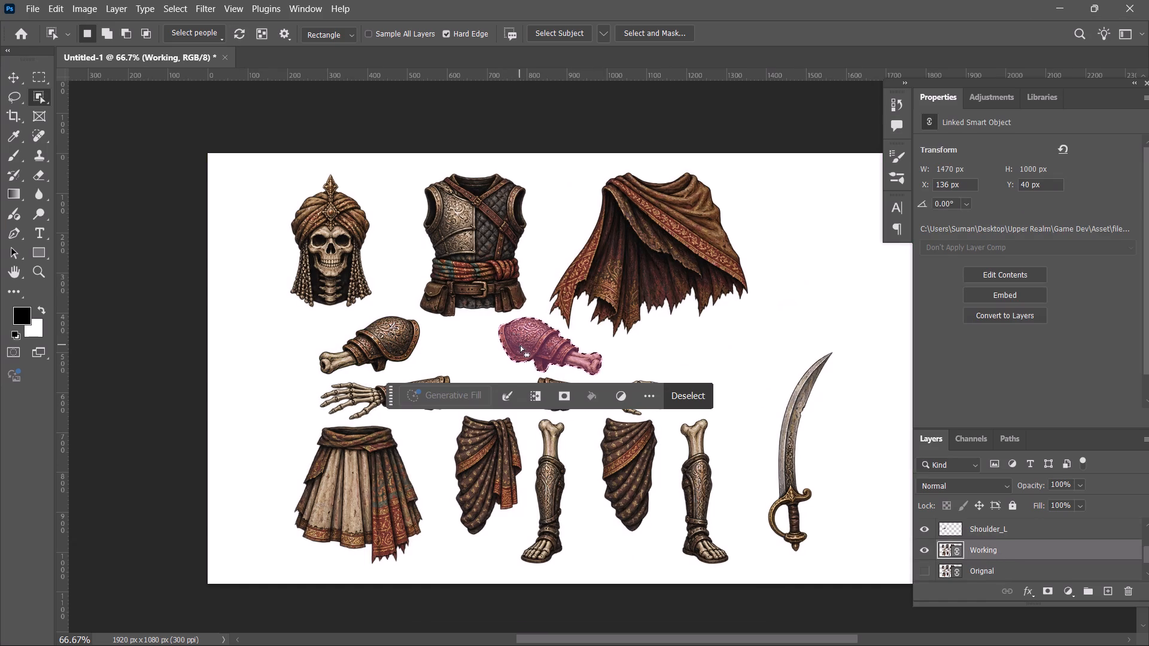
key("ctrl+j")
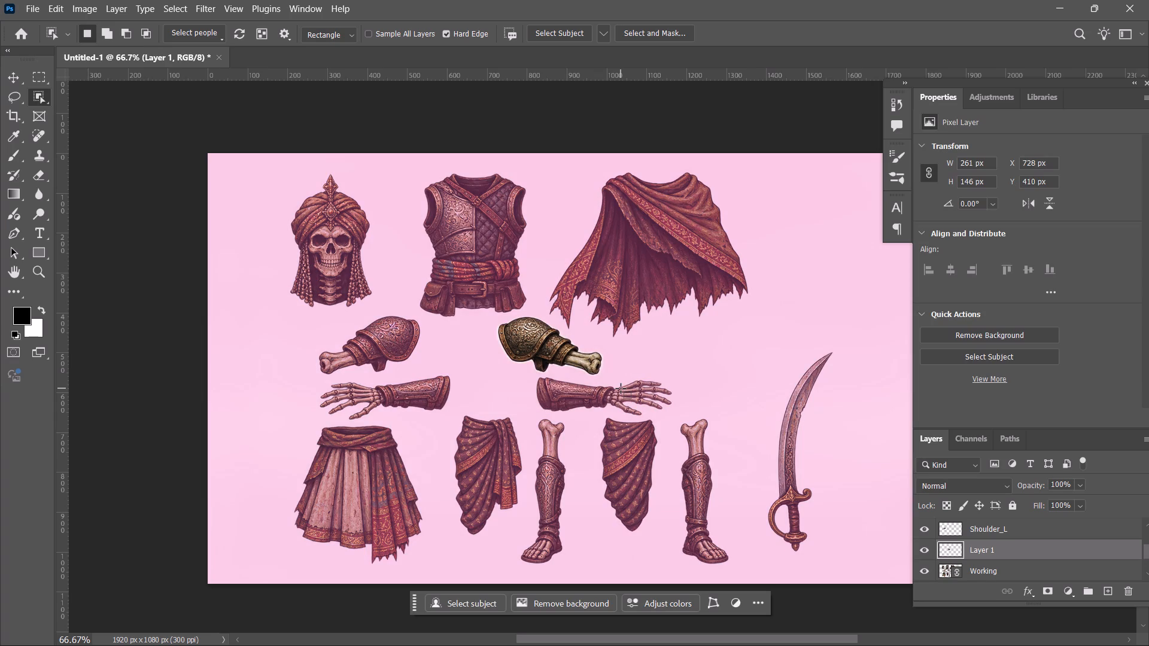
Rename the new layer of the shoulder piece with its bone pointing right as "Shoulder_R".
double_click(981, 552)
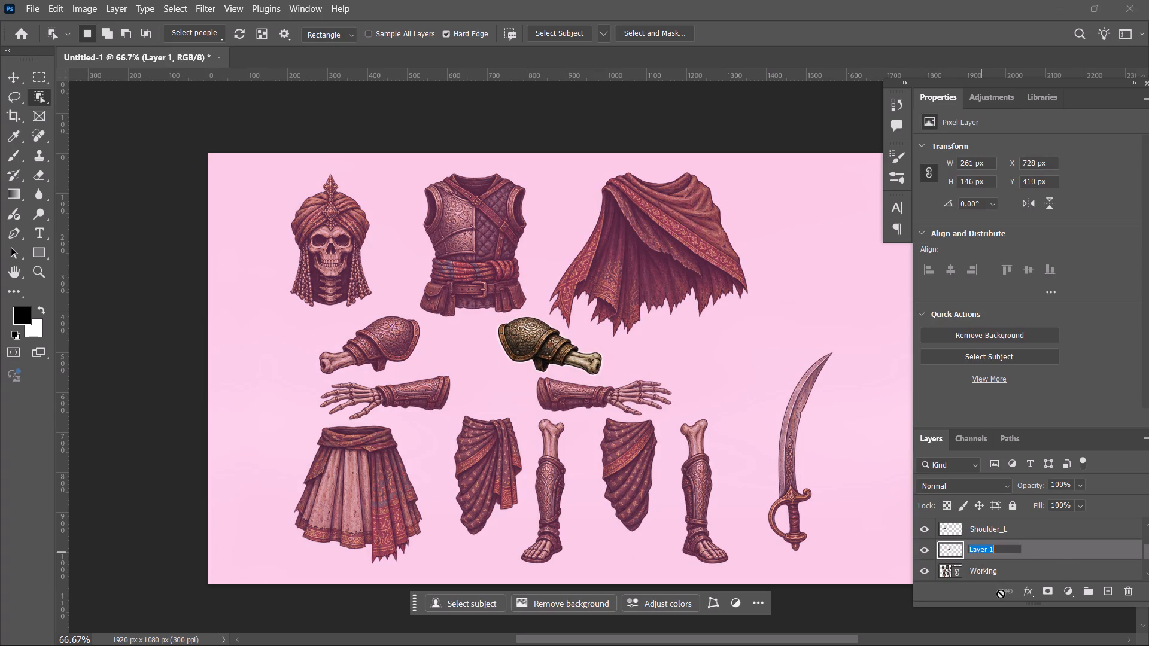
key("BackSpace")
type("Shoudl")
key("ctrl+a")
key("BackSpace")
key("ctrl+v")
key("Return")
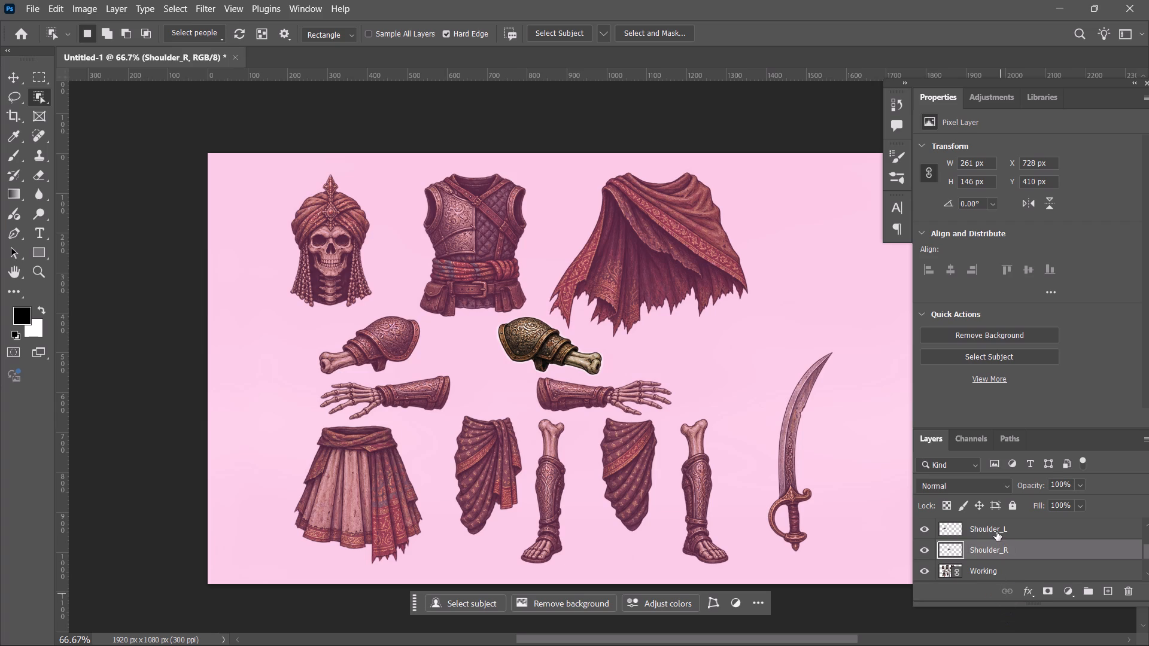
Re-enter the name "Shoulder_L" for the layer of the first shoulder piece.
double_click(999, 531)
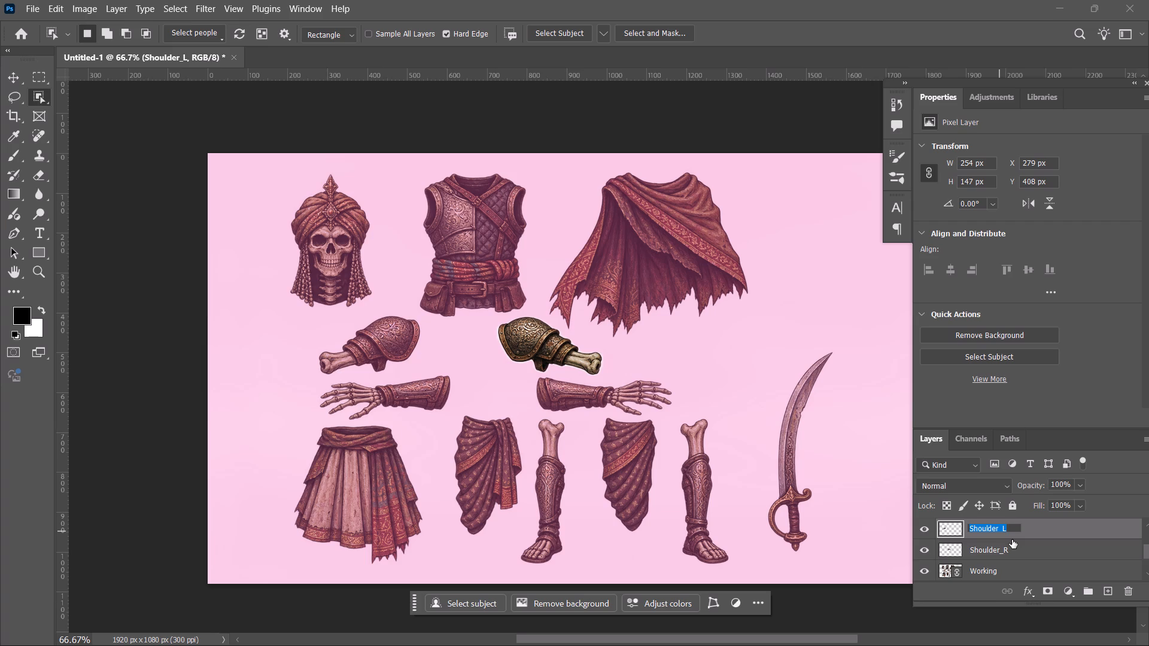
key("ctrl+v")
key("Return")
Rename the cloak layer as "Cape" with a capital C.
scroll(921, 563, "up", 2)
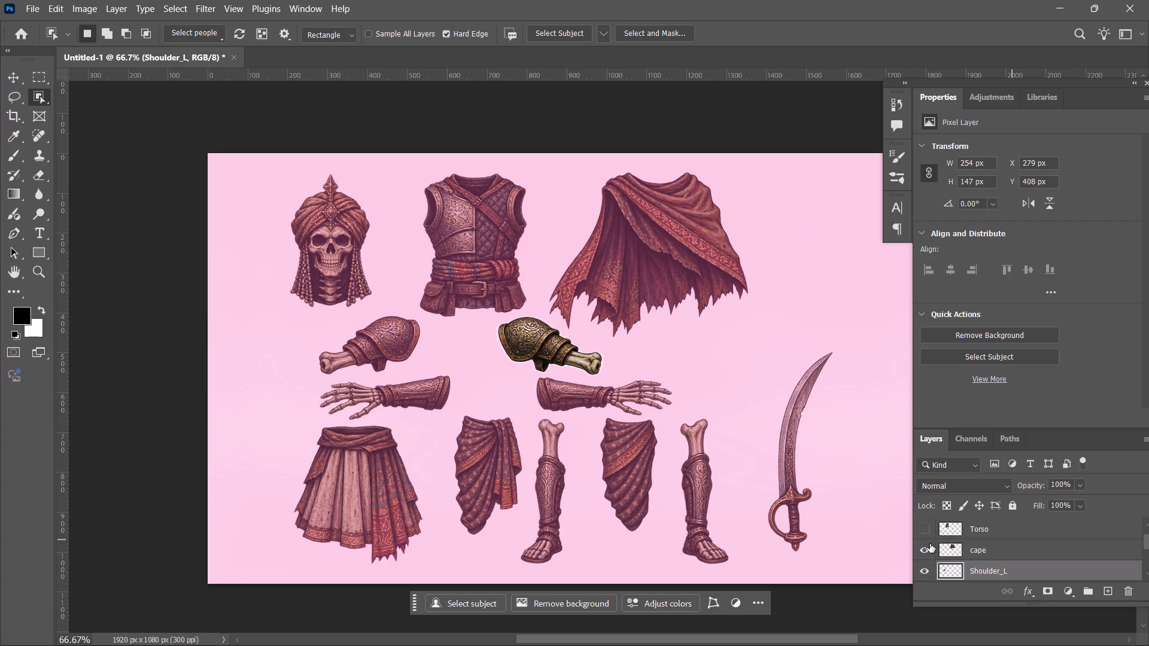
double_click(975, 551)
key("ctrl+v")
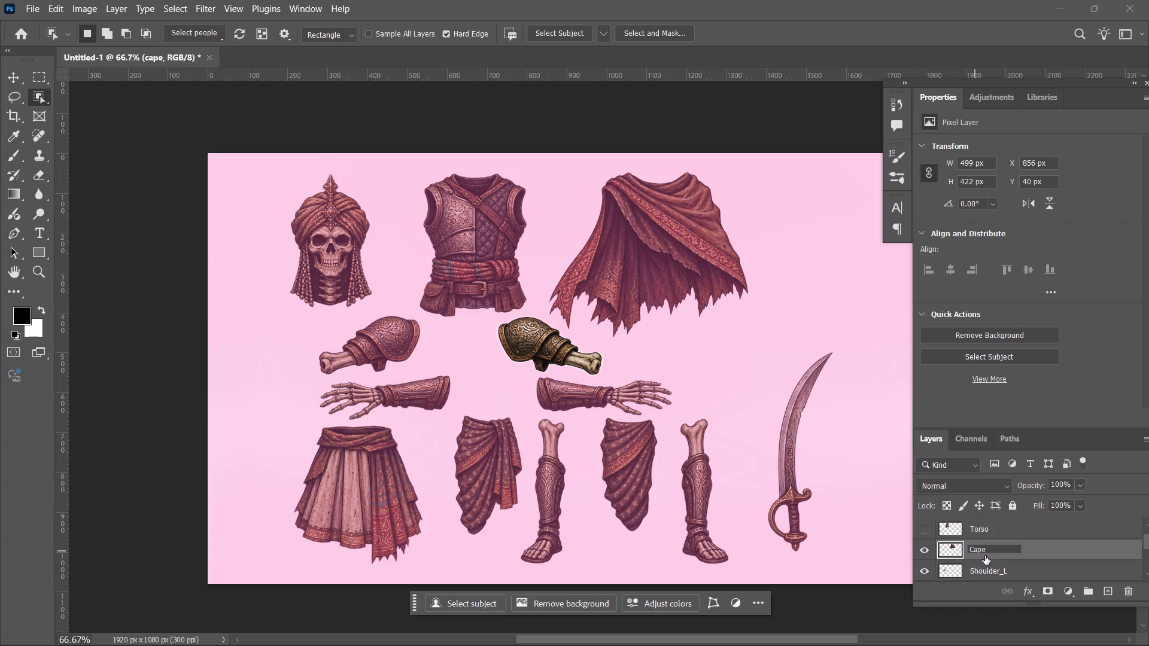
Hide the Cape, Shoulder_L and Shoulder_R layers.
left_click(923, 552)
scroll(922, 554, "down", 1)
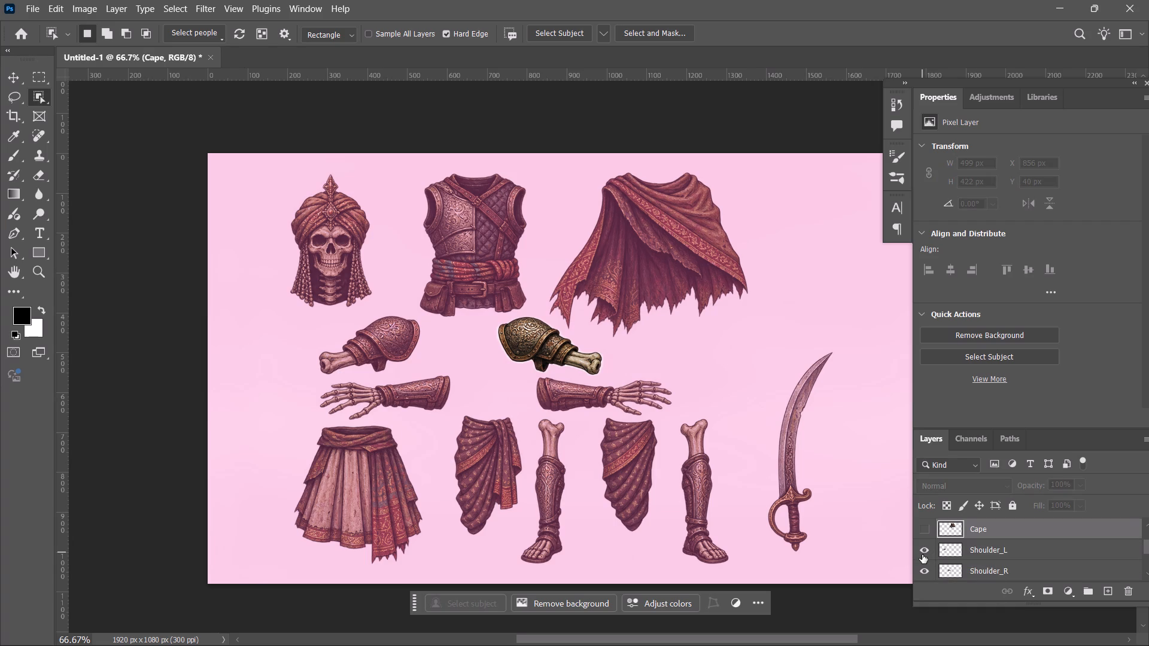
left_click(924, 551)
scroll(925, 551, "down", 1)
left_click(925, 553)
scroll(925, 551, "down", 2)
Select the armored forearm with its skeletal hand pointing left on the Working layer and copy it to a new layer.
left_click(974, 531)
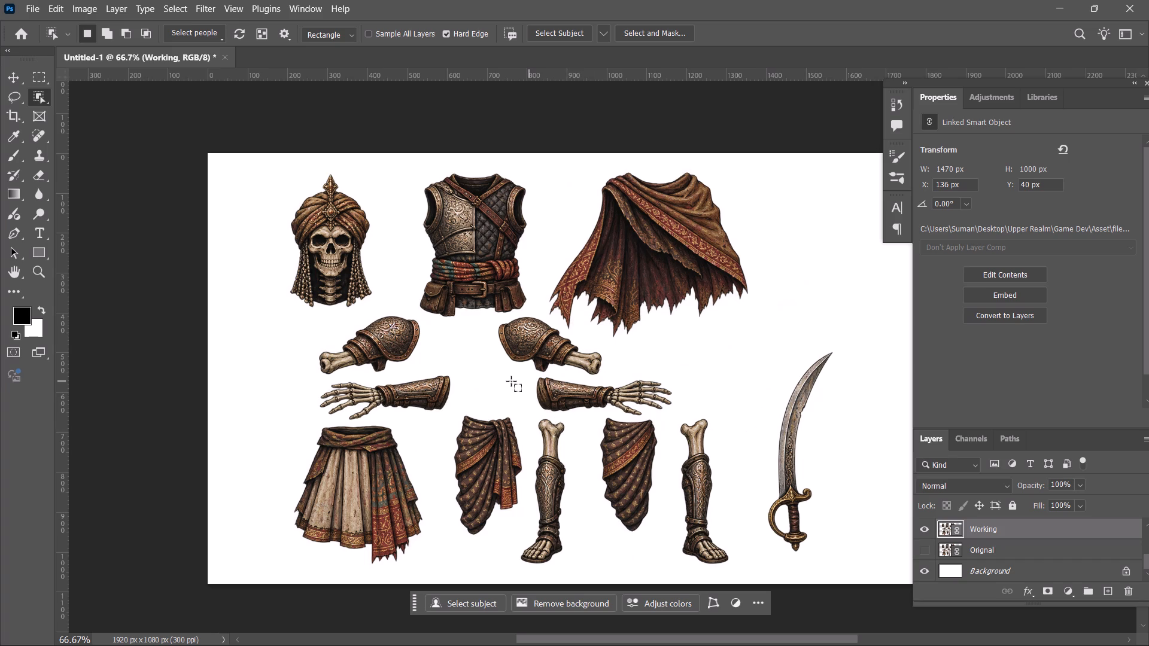
left_click(428, 384)
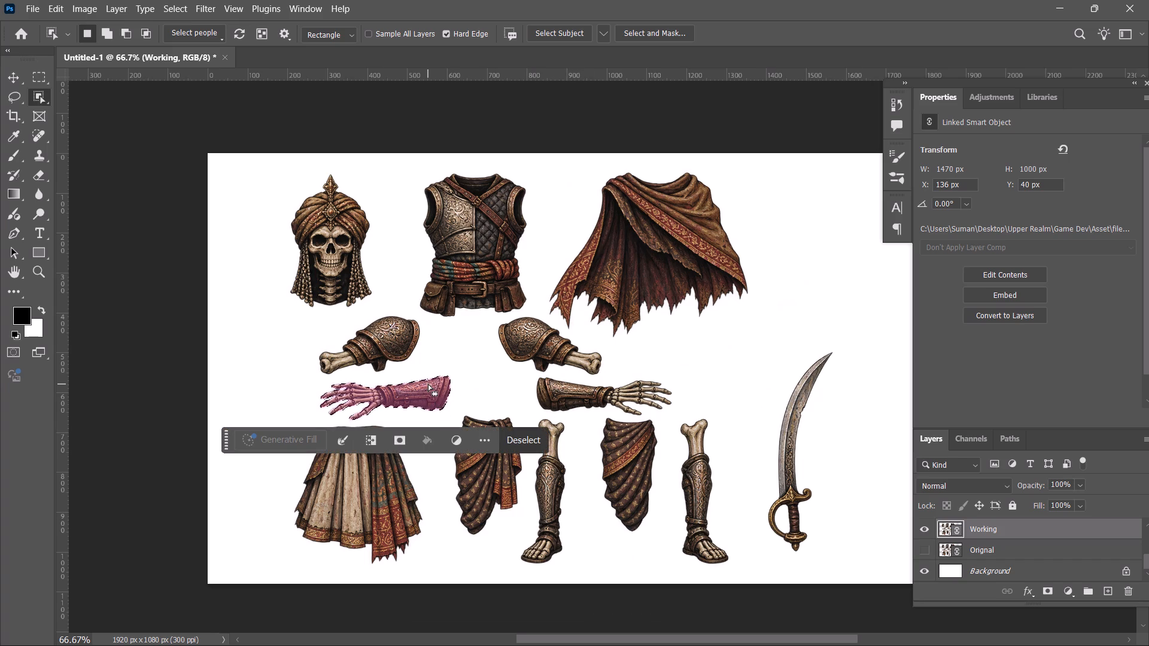
key("ctrl+j")
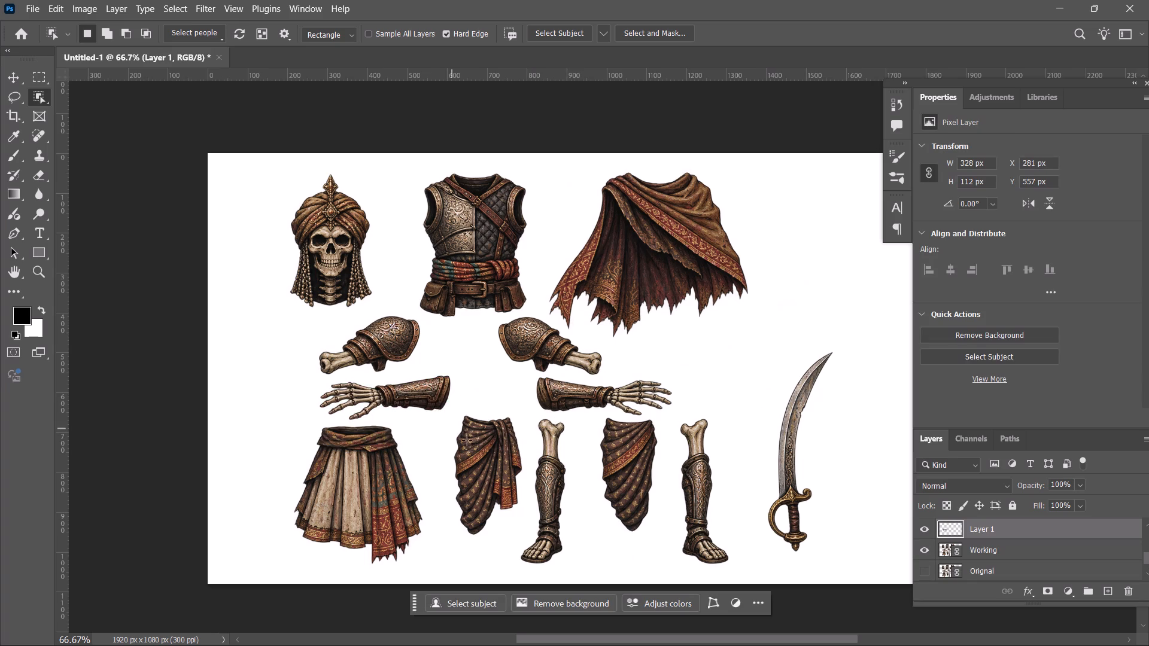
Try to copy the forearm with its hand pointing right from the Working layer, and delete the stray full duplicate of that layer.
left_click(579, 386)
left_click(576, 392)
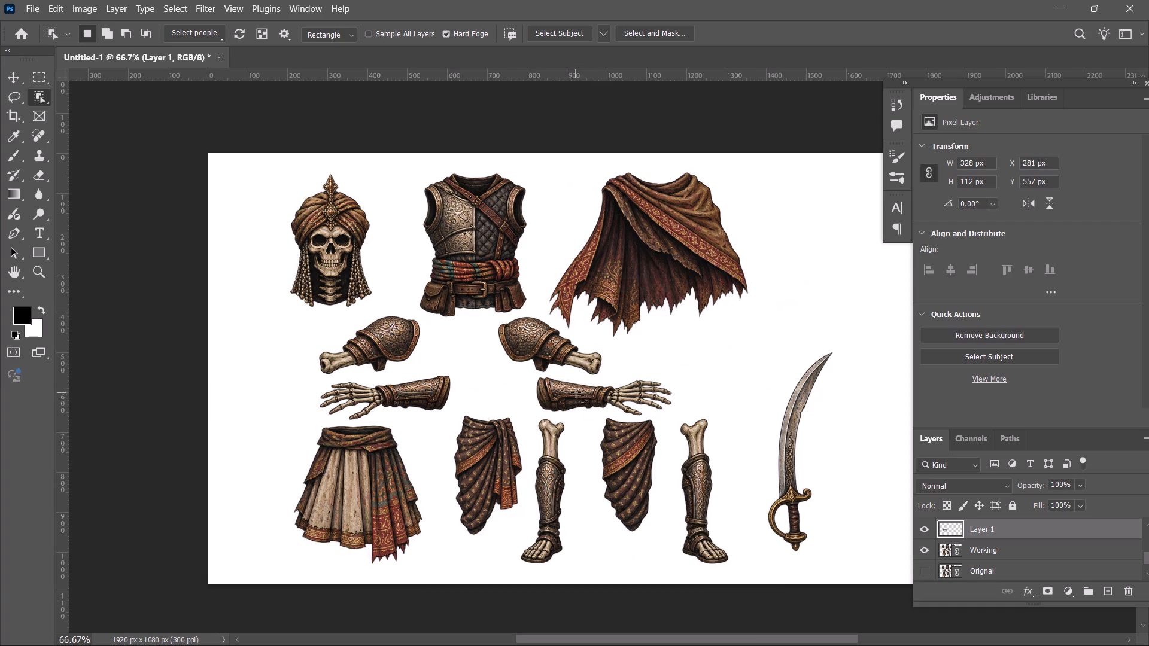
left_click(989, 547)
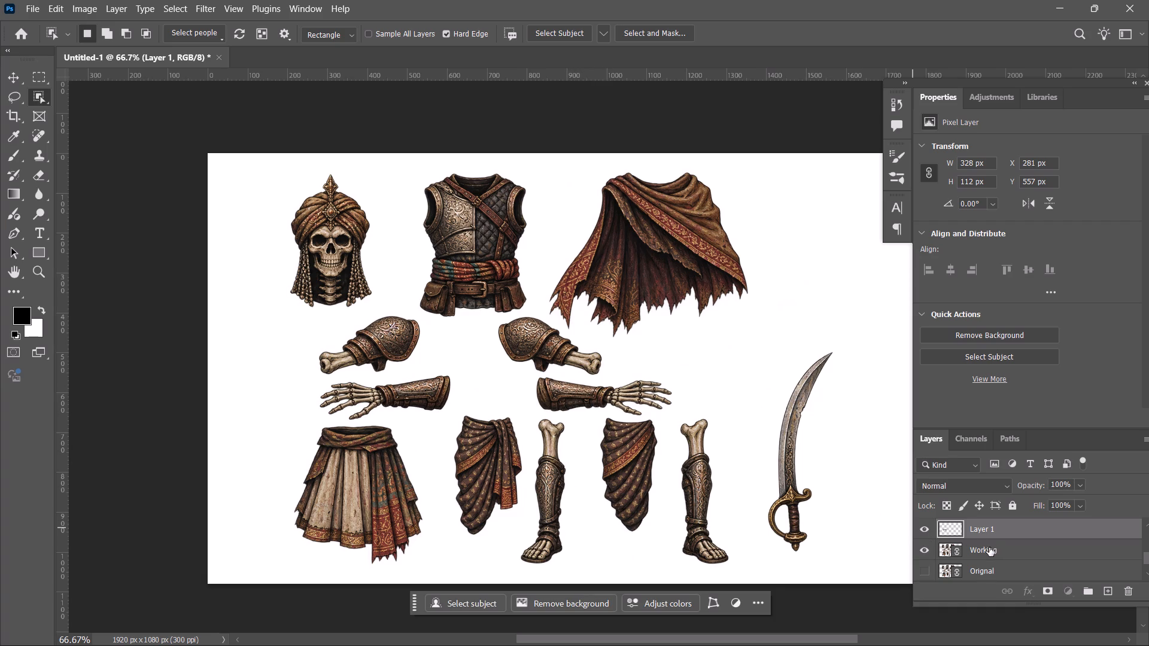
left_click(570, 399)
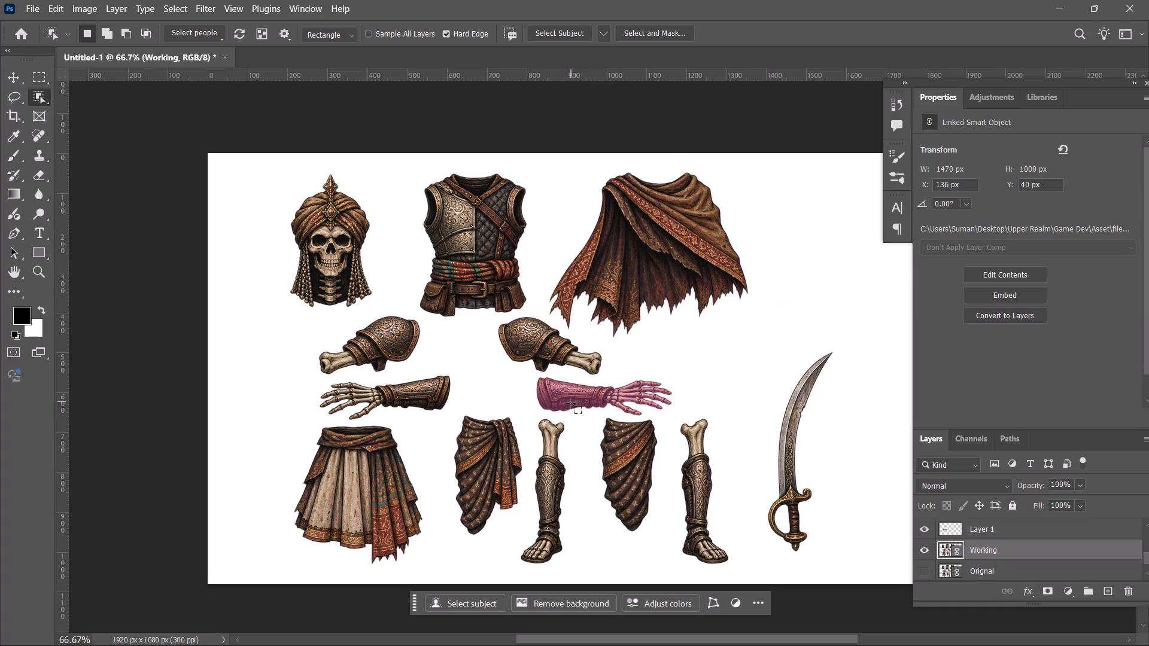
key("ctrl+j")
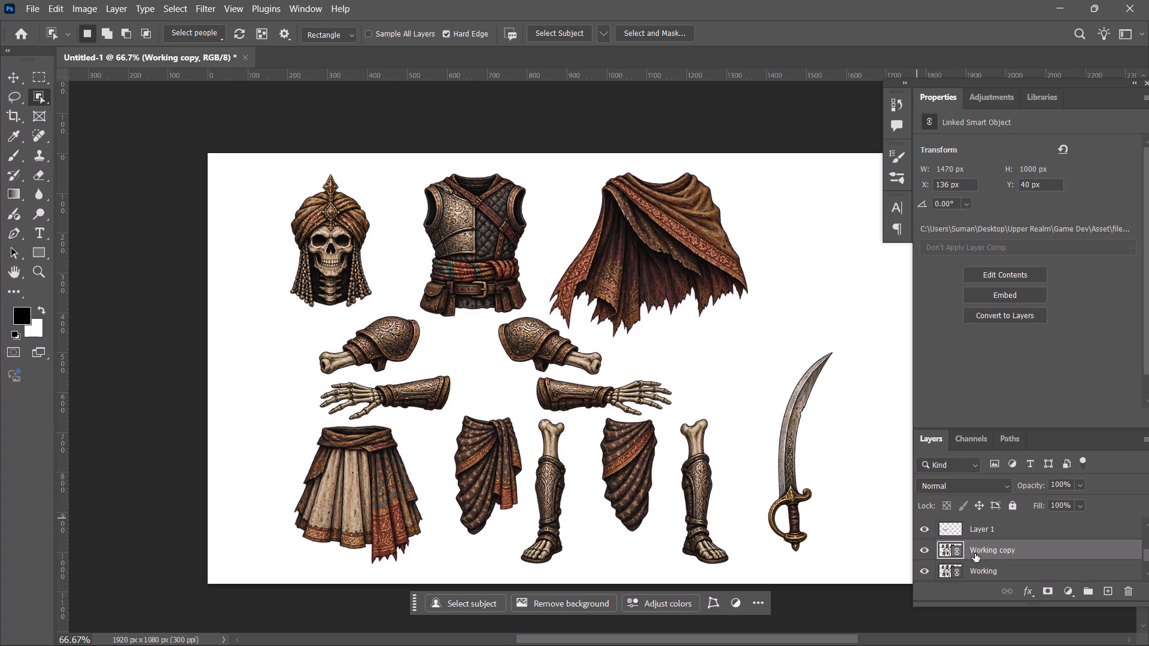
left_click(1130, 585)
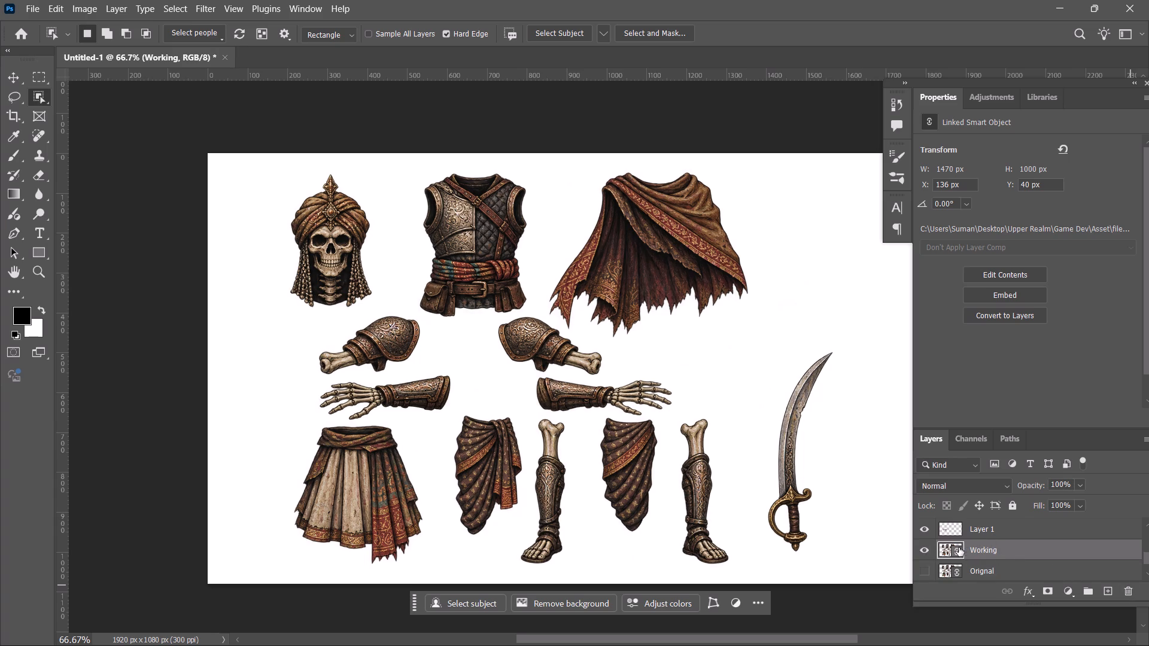
Select the armored forearm with its skeletal hand pointing right on the Working layer and copy it to a new layer.
left_click(573, 398)
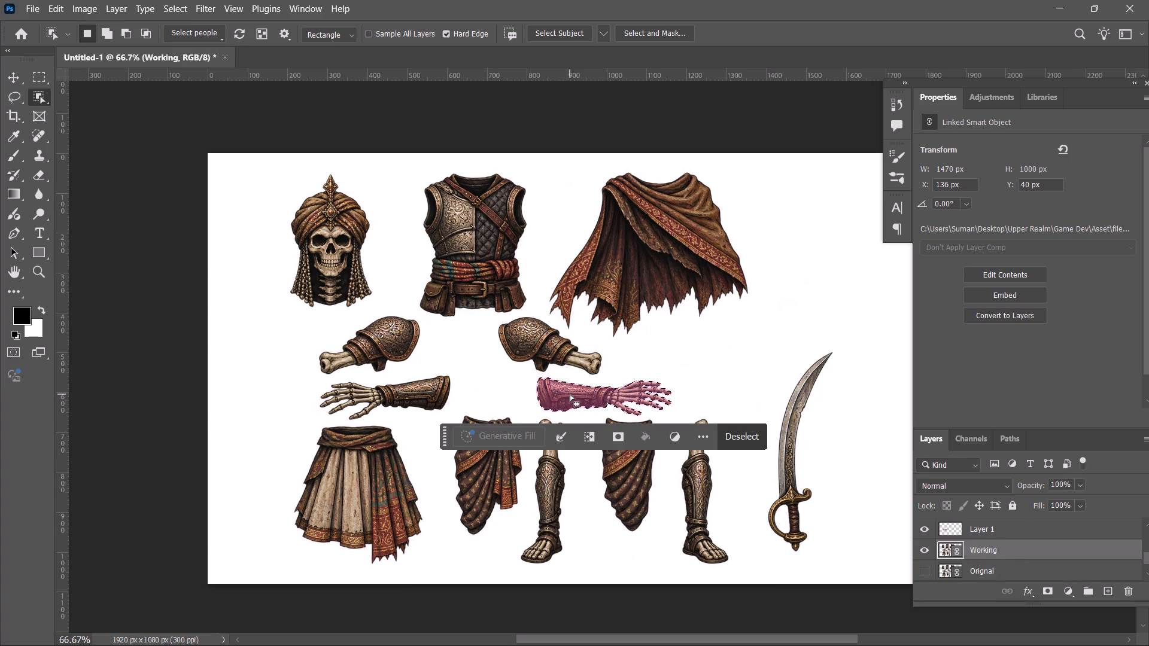
key("ctrl+j")
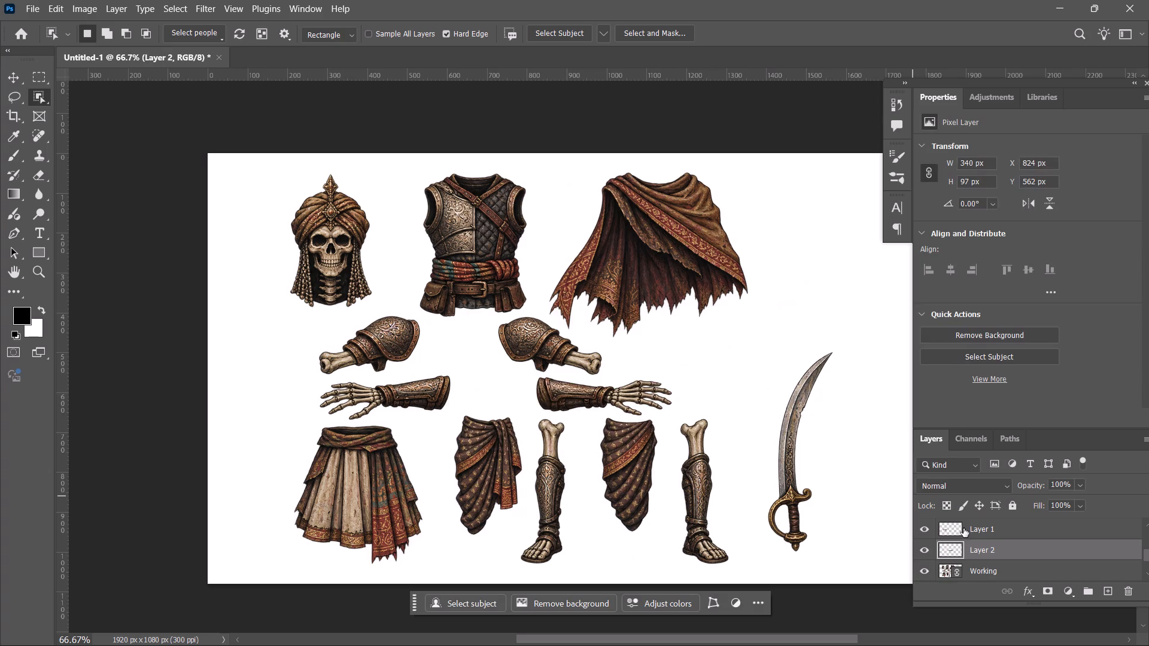
Hide the Working layer and the right-pointing forearm's layer so only the left-pointing forearm is shown.
left_click(969, 532)
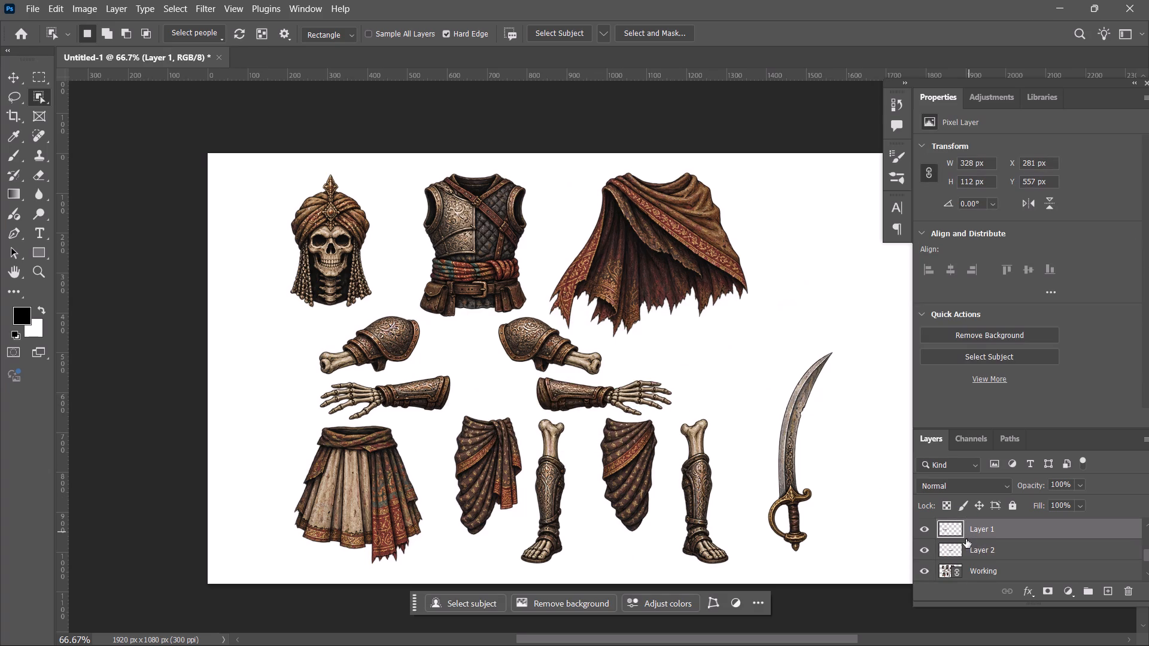
left_click(923, 568)
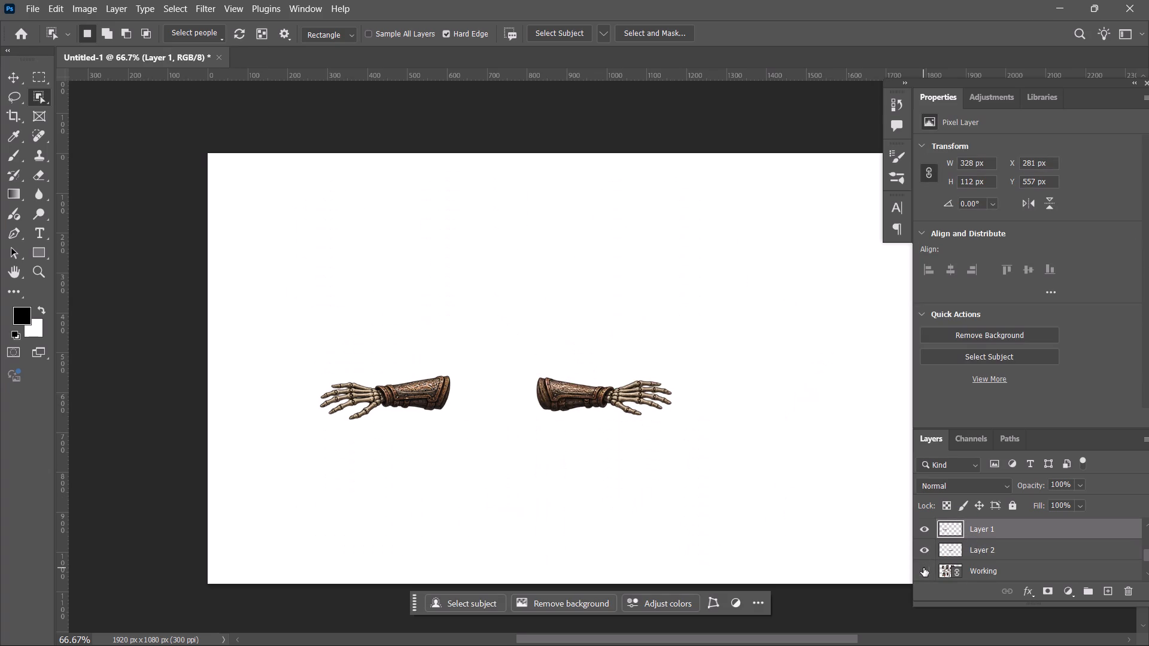
left_click(925, 549)
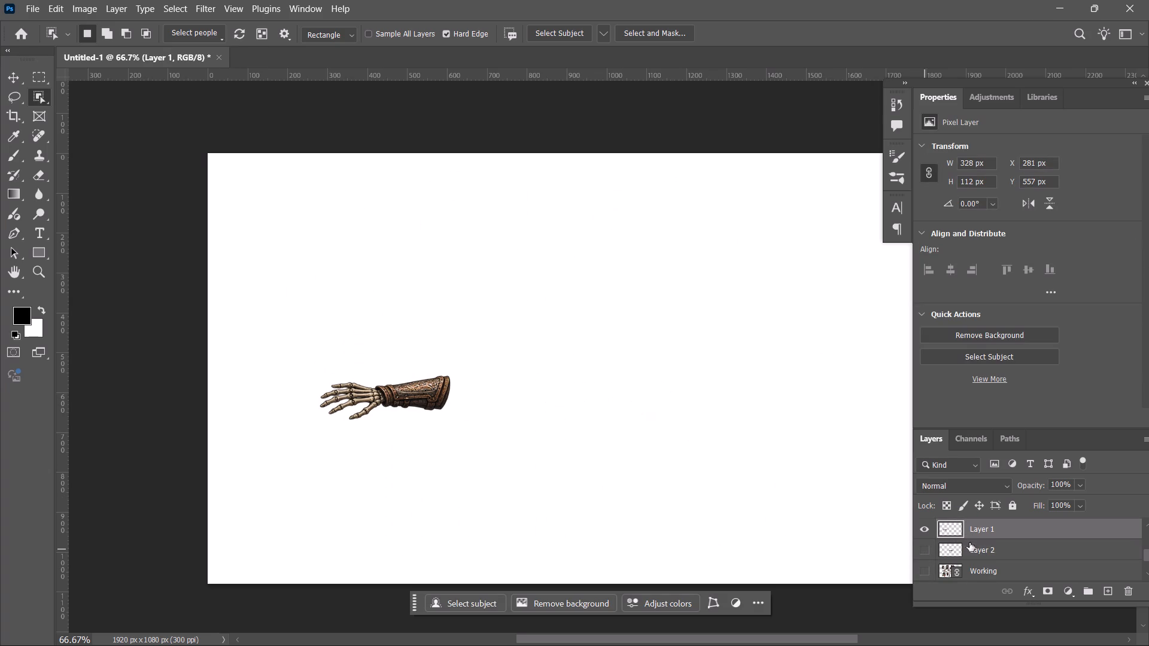
Rename the left-pointing forearm's layer as "Arm_L" and the right-pointing forearm's layer as "Arm_R".
double_click(986, 531)
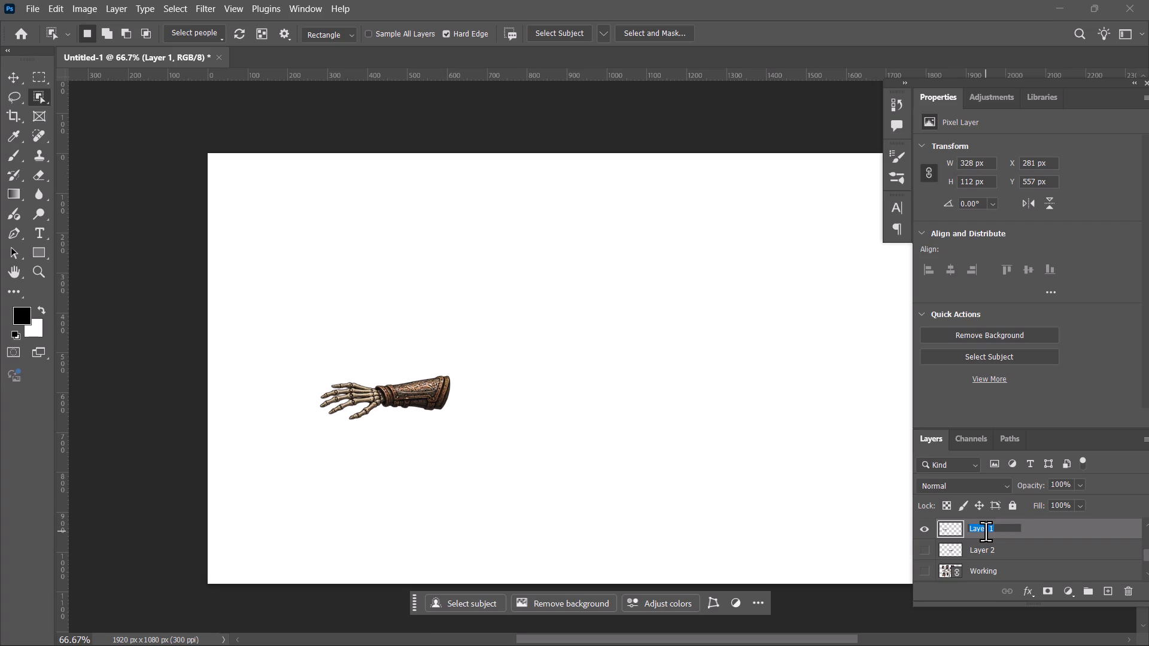
key("ctrl+v")
double_click(989, 551)
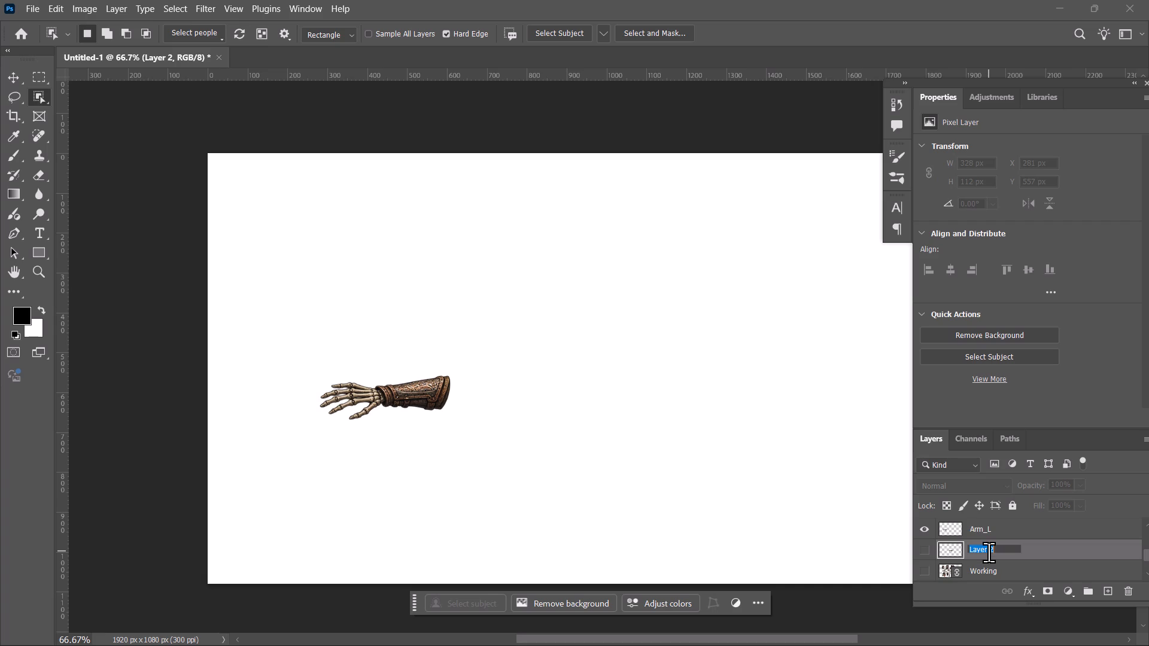
key("ctrl+v")
Hide the Arm_L layer and show the Working layer again.
left_click(925, 532)
scroll(934, 547, "down", 1)
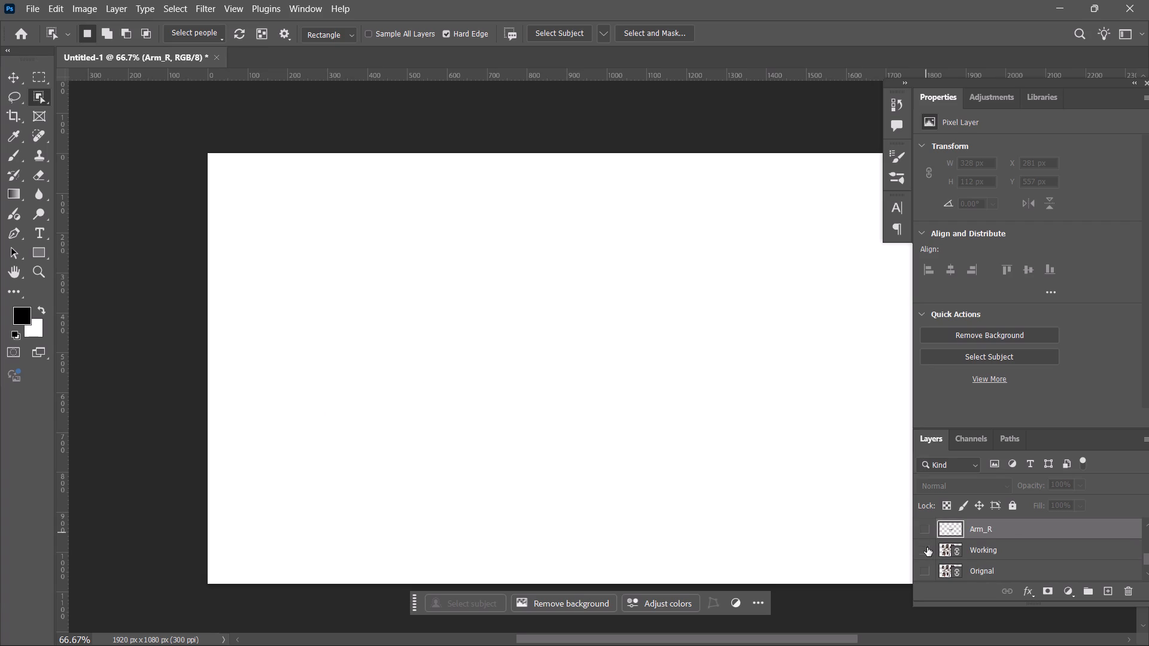
left_click(927, 547)
Select the pleated waist skirt on the Working layer and copy it to a new layer.
left_click(990, 549)
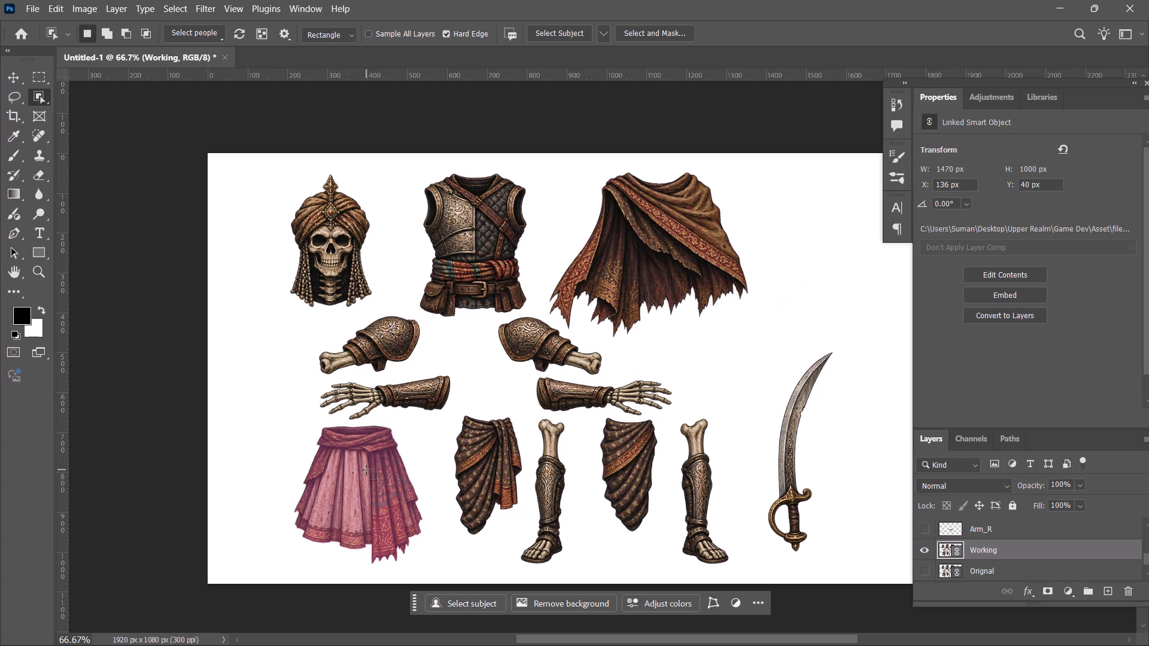
left_click(366, 470)
key("ctrl+j")
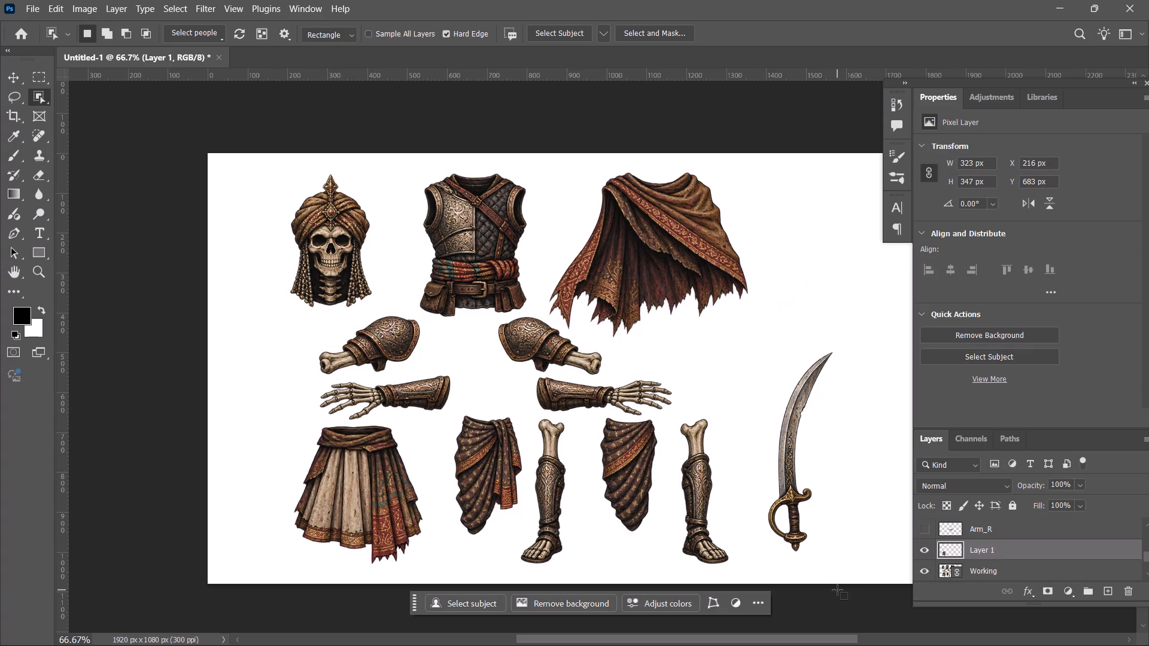
Rename the new skirt layer as "Waist_Cloth".
double_click(993, 550)
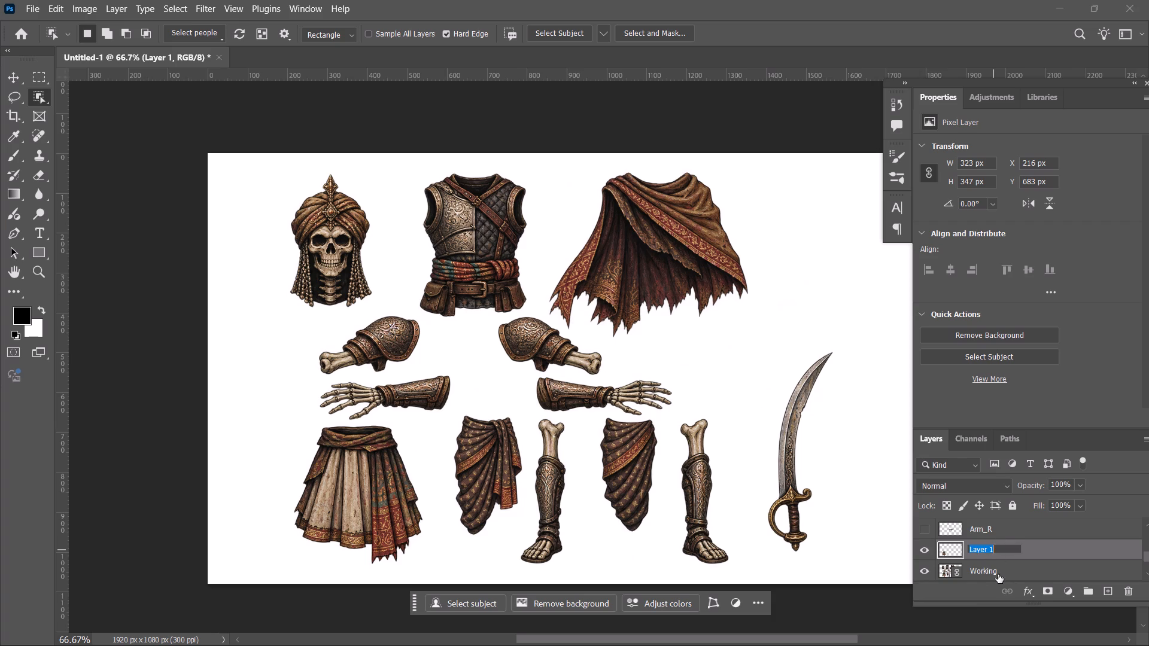
key("ctrl+v")
key("Return")
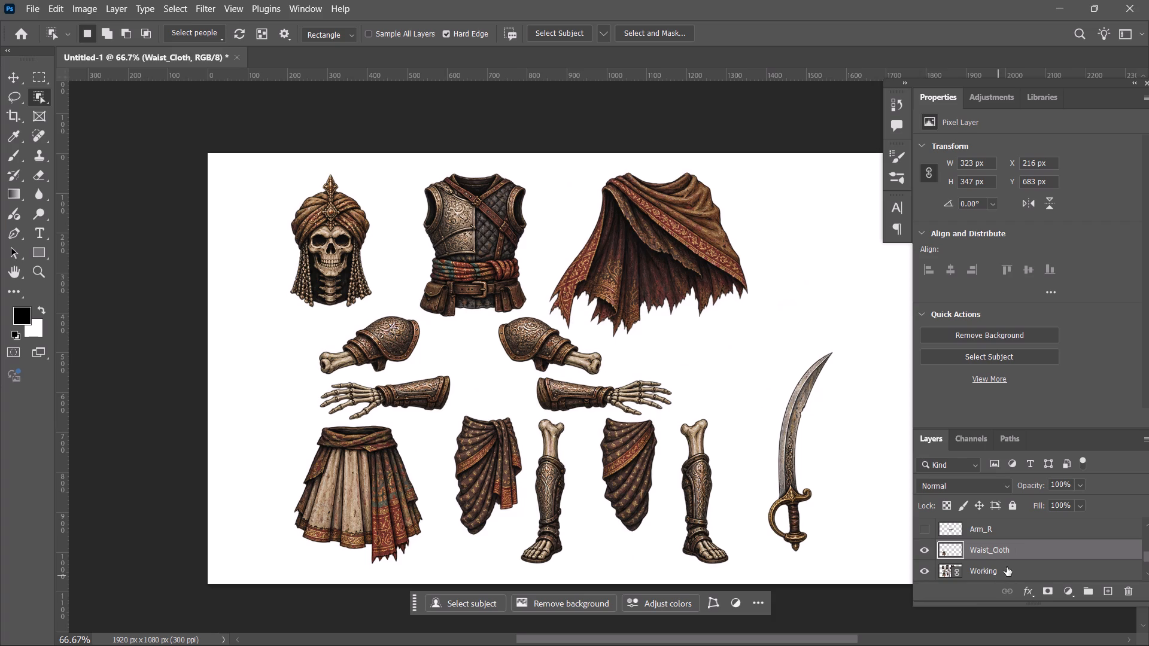
Select the armored lower leg between the two draped thigh cloths on the Working layer and copy it to a new layer.
scroll(1007, 565, "down", 2)
scroll(989, 552, "up", 1)
left_click(989, 553)
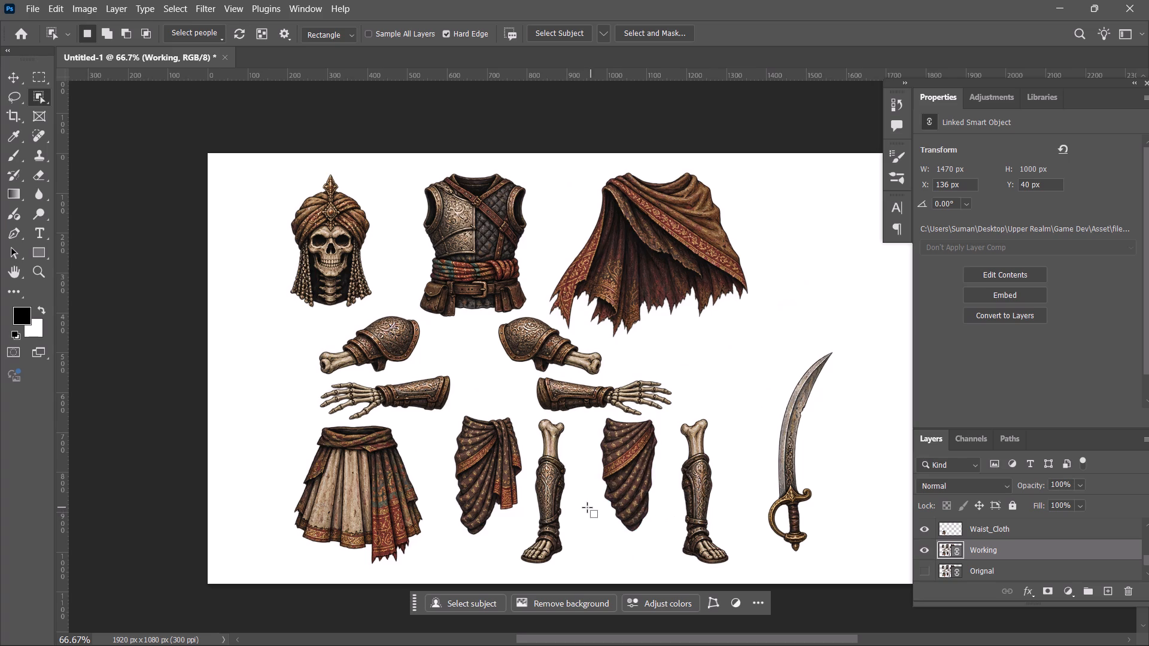
left_click(554, 505)
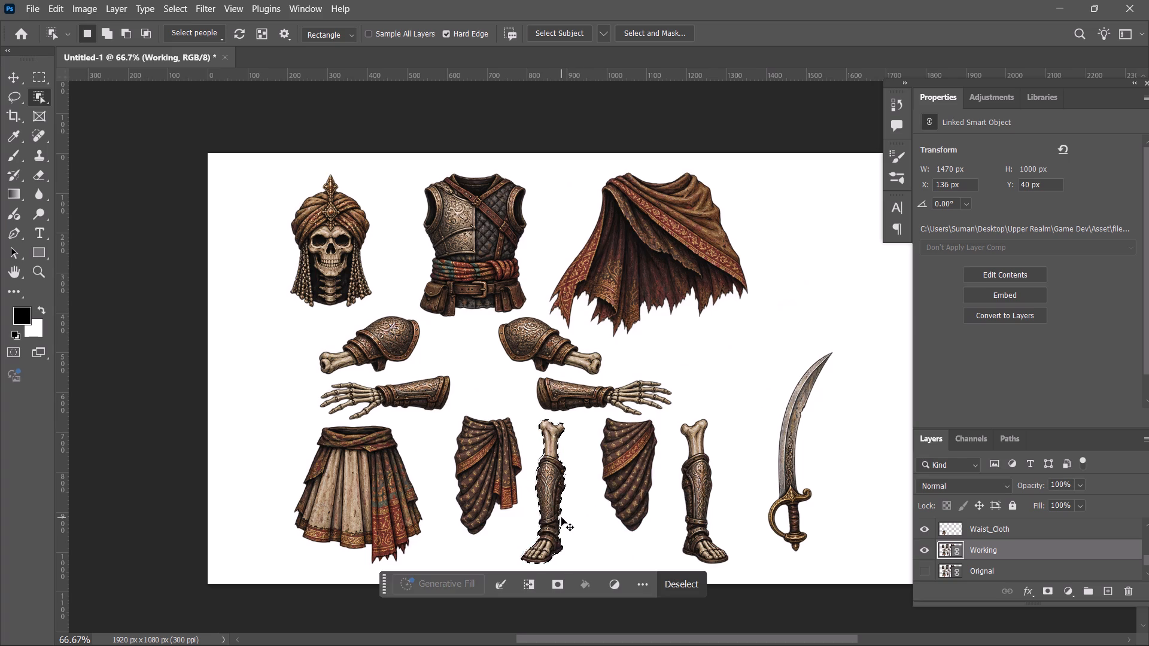
key("ctrl+j")
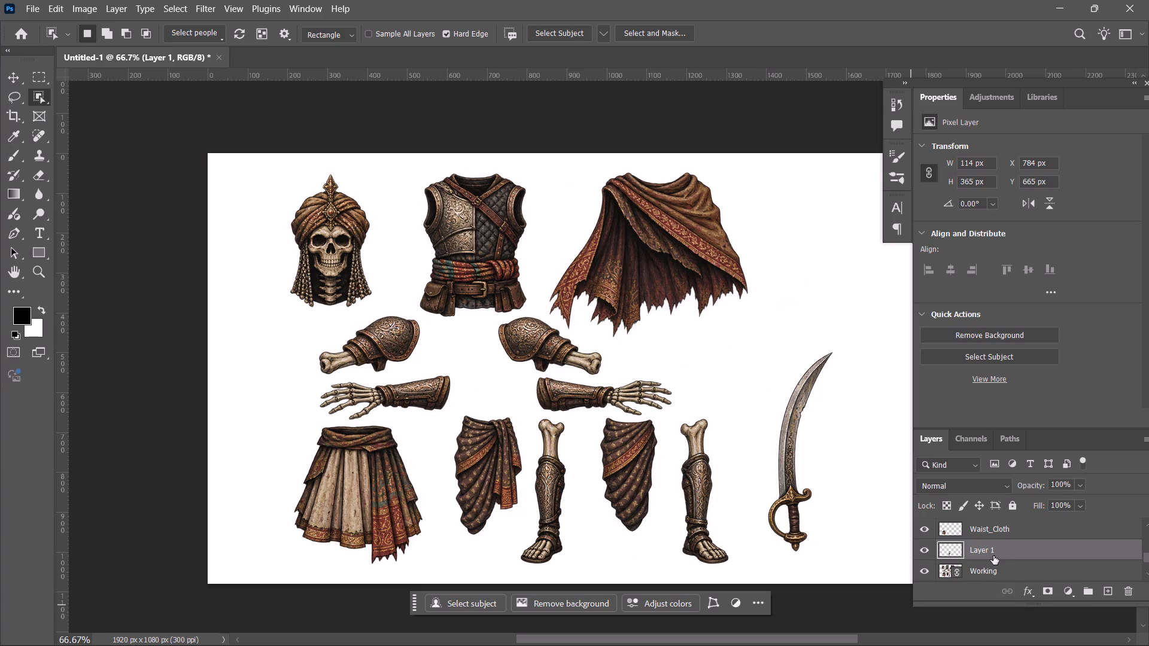
Rename the new lower-leg layer as "Leg_L".
double_click(989, 550)
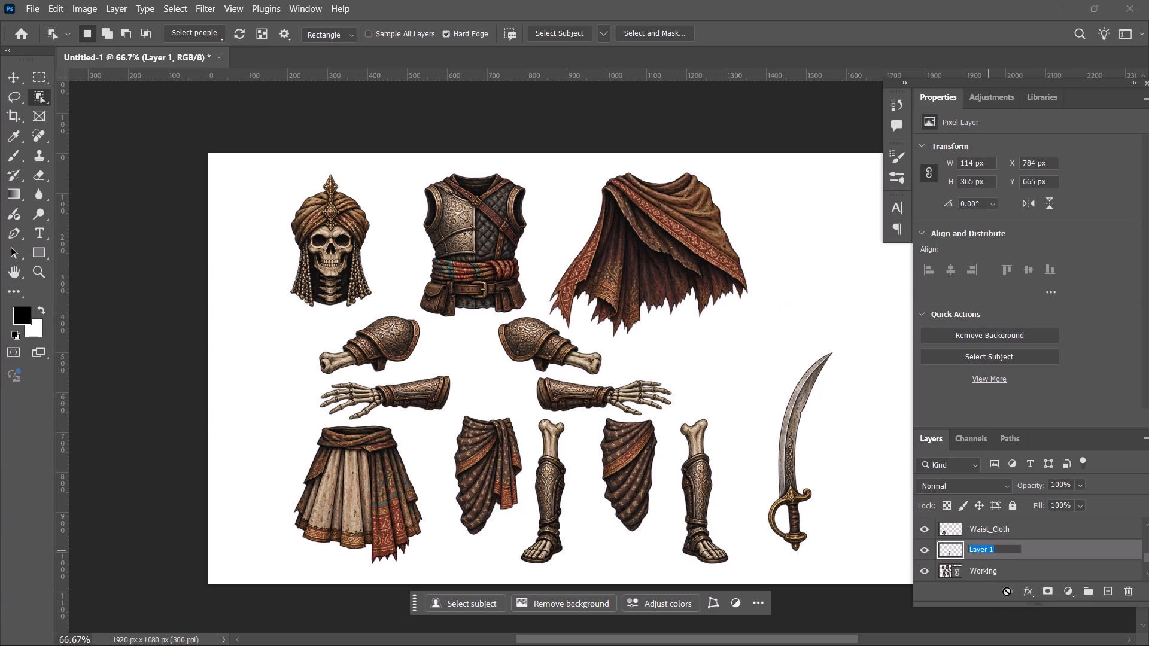
key("ctrl+v")
key("Return")
Hide the Waist_Cloth and Leg_L layers.
scroll(1003, 551, "up", 2)
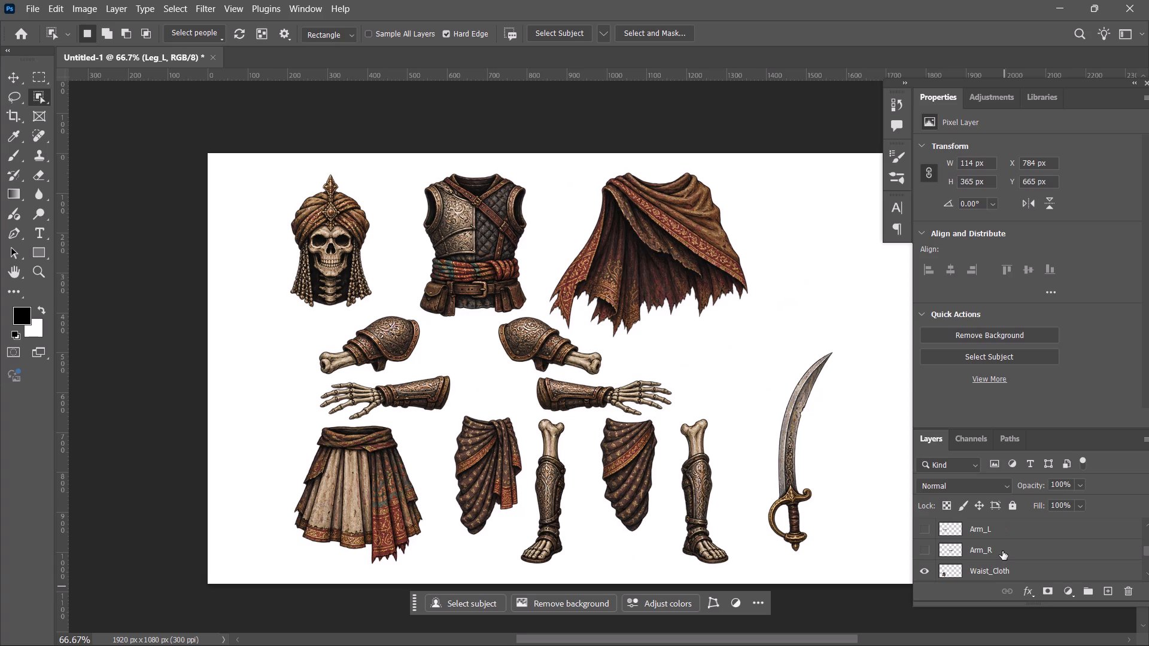
scroll(986, 548, "down", 1)
left_click(924, 547)
left_click(926, 569)
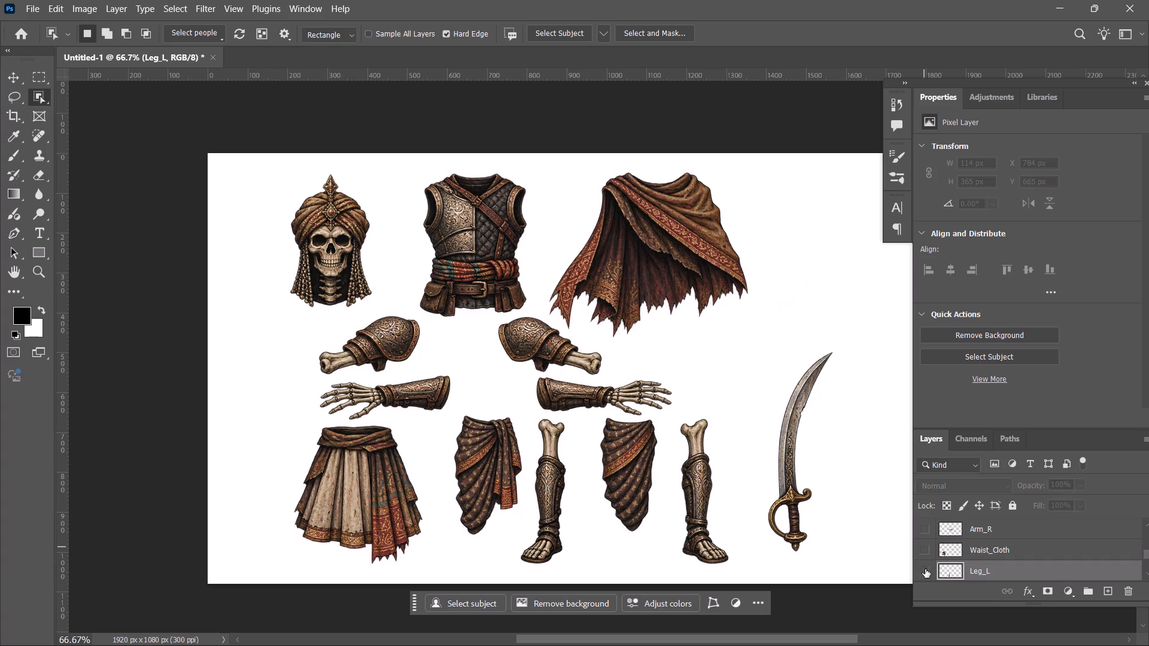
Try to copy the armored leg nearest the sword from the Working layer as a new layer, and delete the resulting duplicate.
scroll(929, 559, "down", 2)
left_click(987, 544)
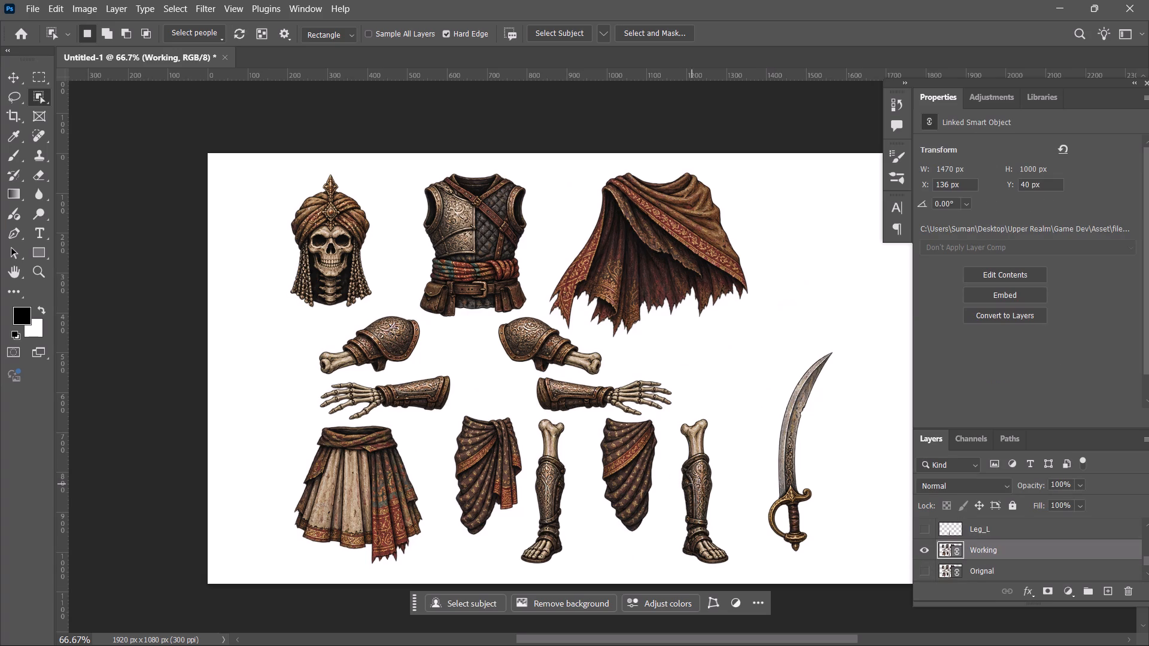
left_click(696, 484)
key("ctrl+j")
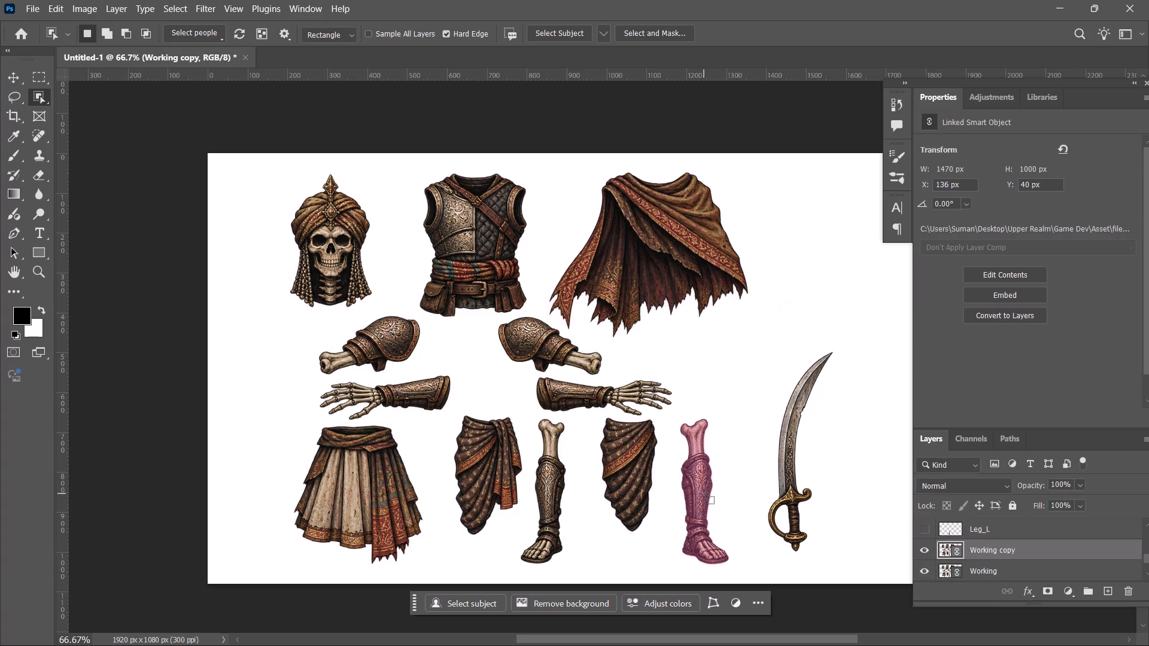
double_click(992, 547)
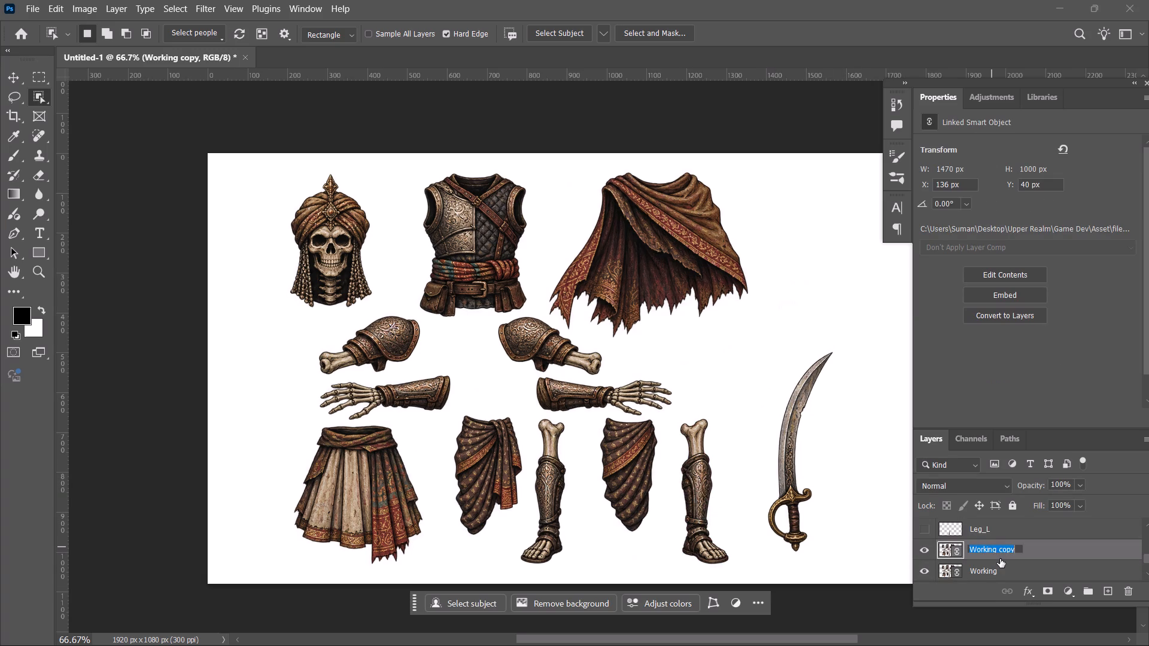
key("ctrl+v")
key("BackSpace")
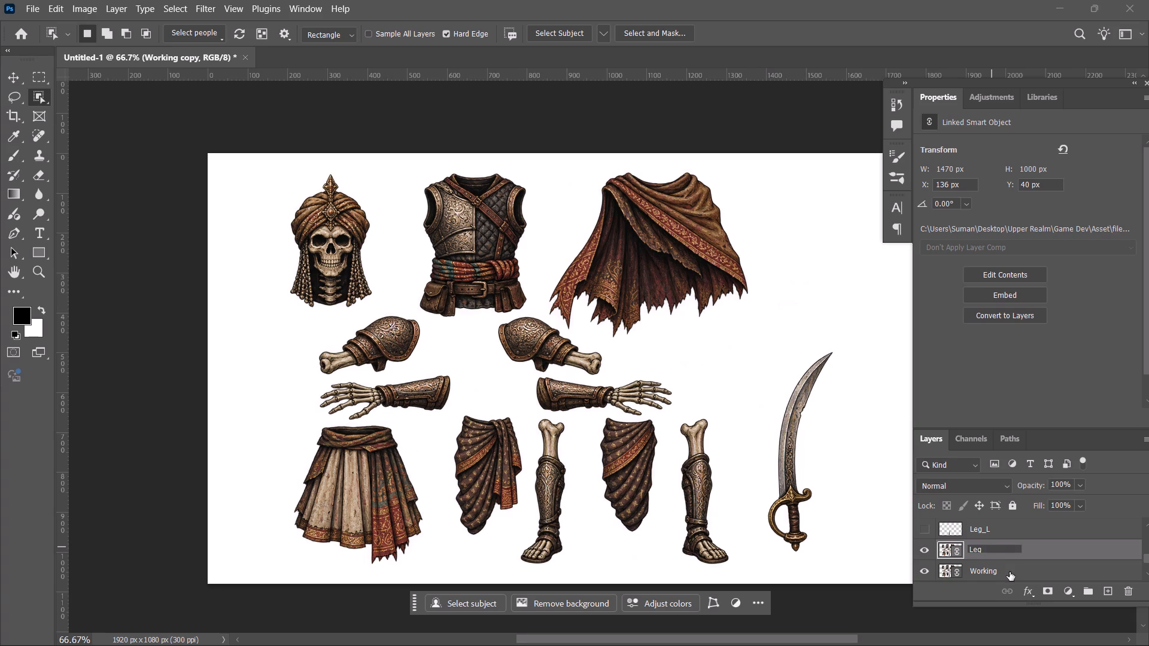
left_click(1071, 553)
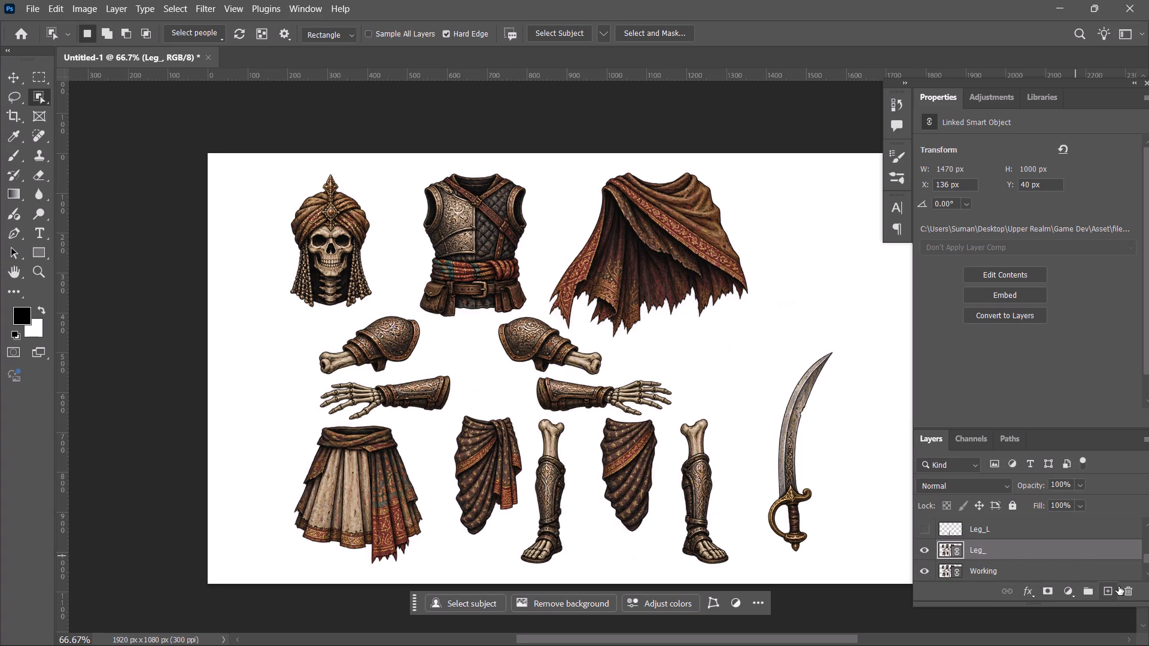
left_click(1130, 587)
Select the armored lower leg nearest the sword on the Working layer and copy it to a new layer.
left_click(1008, 553)
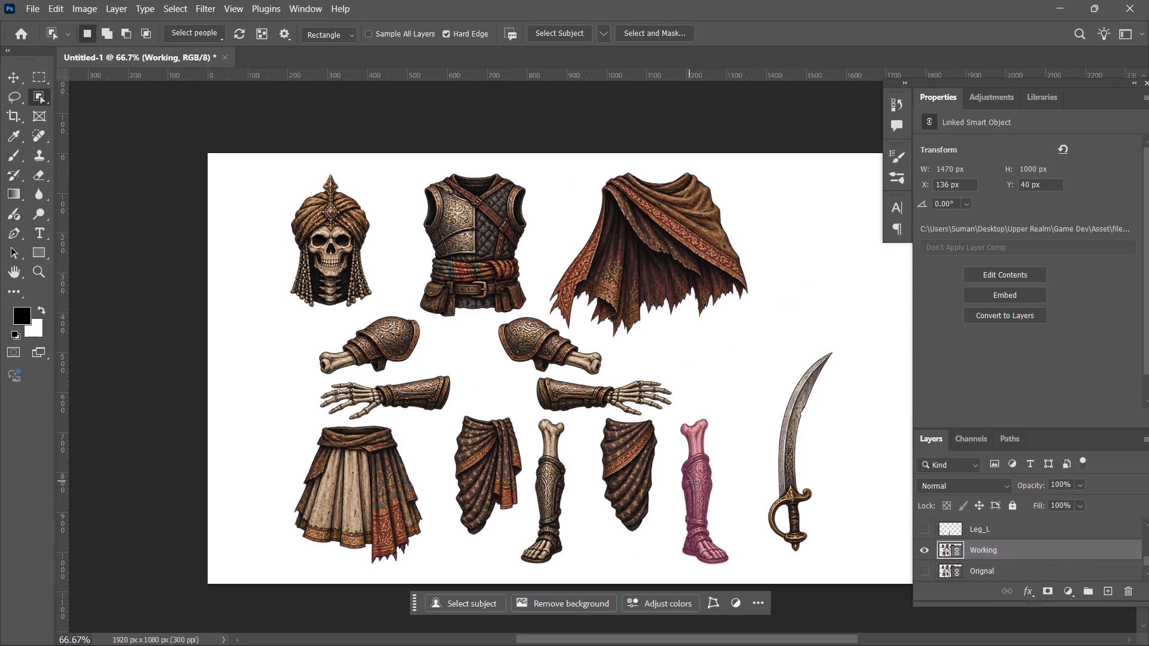
left_click(692, 481)
key("ctrl+j")
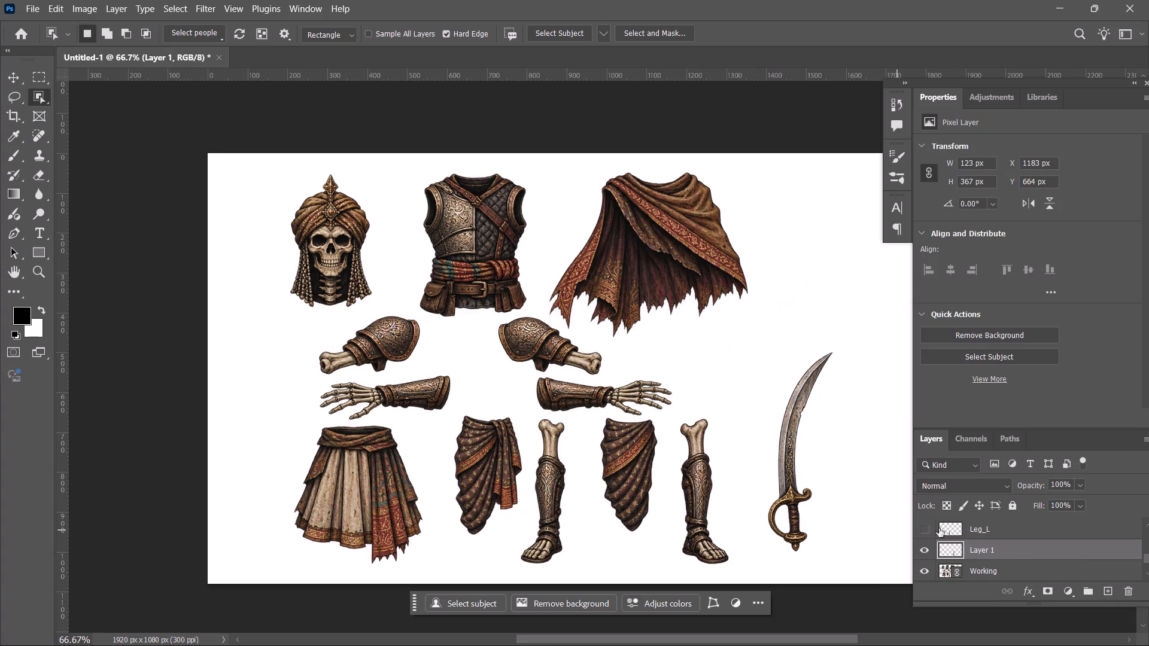
Rename the new lower-leg layer as "Leg_R".
double_click(989, 547)
key("ctrl+v")
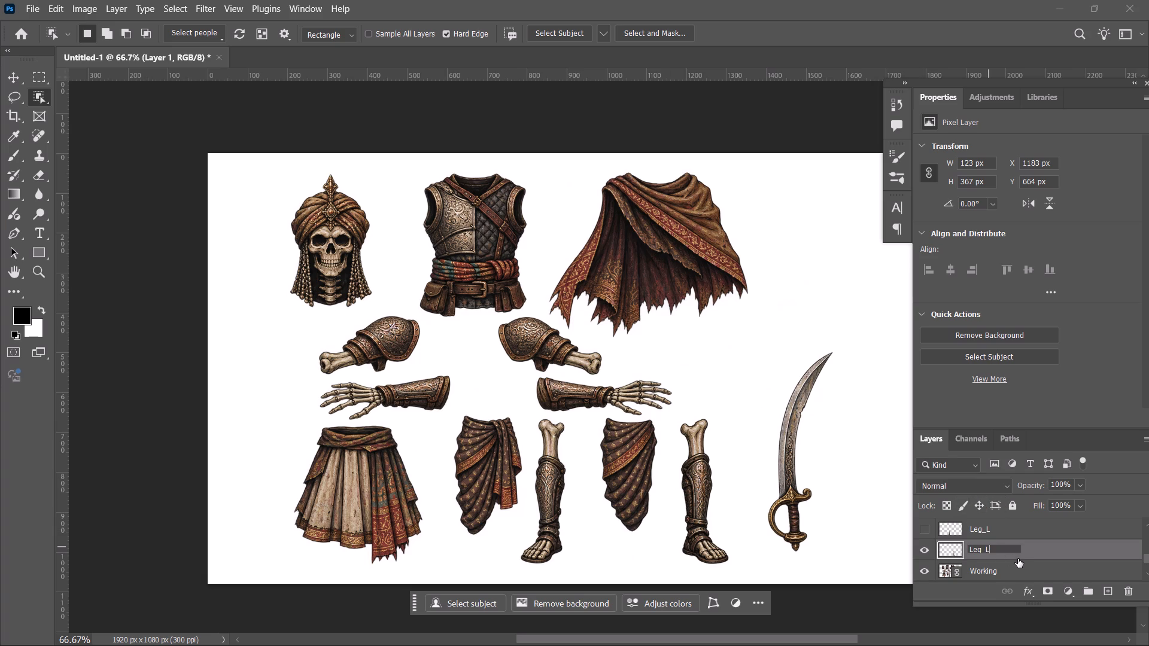
key("BackSpace")
key("shift+r")
key("Return")
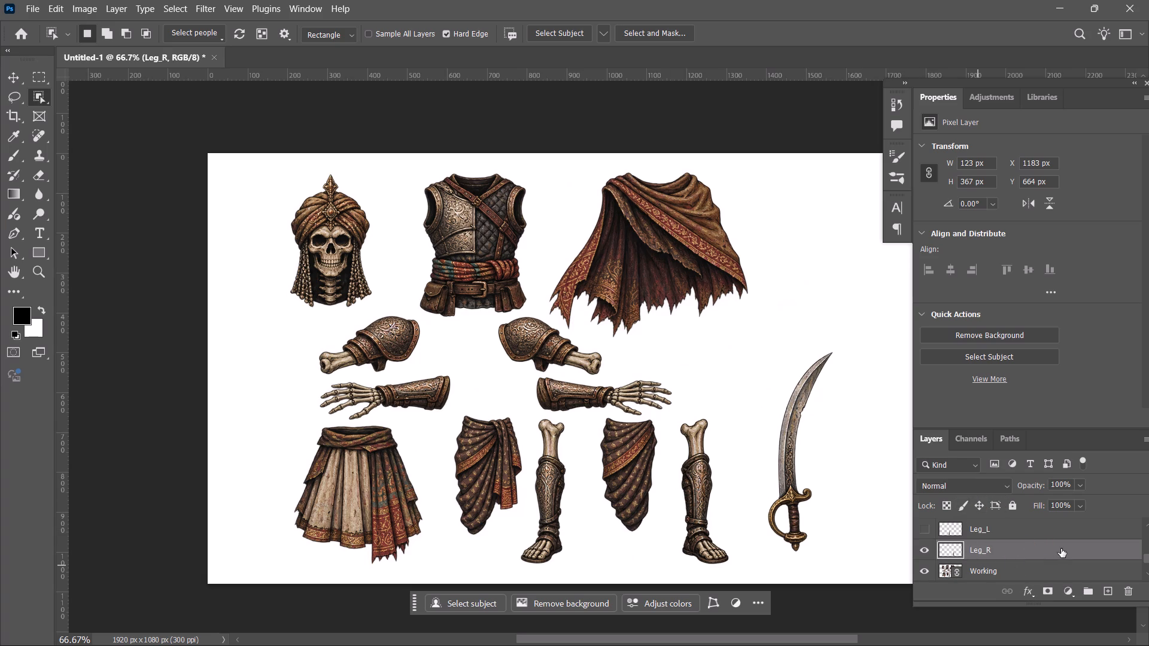
Select the whole curved sword on the Working layer and copy it to a new layer.
scroll(1059, 549, "down", 2)
scroll(1025, 543, "up", 1)
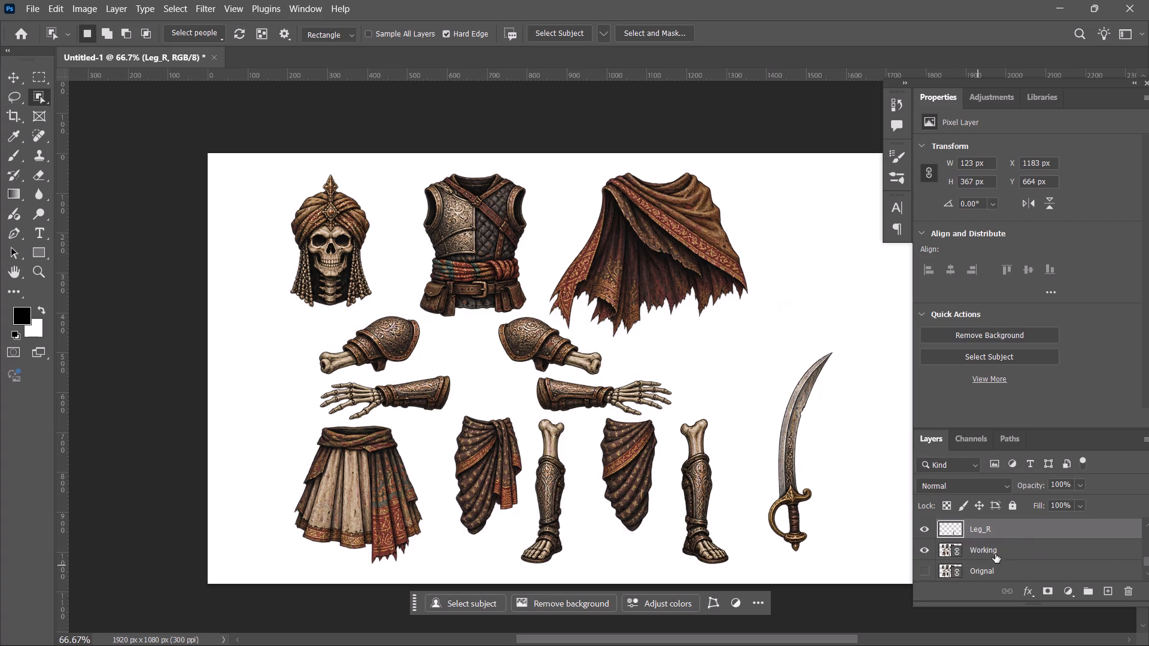
left_click(995, 553)
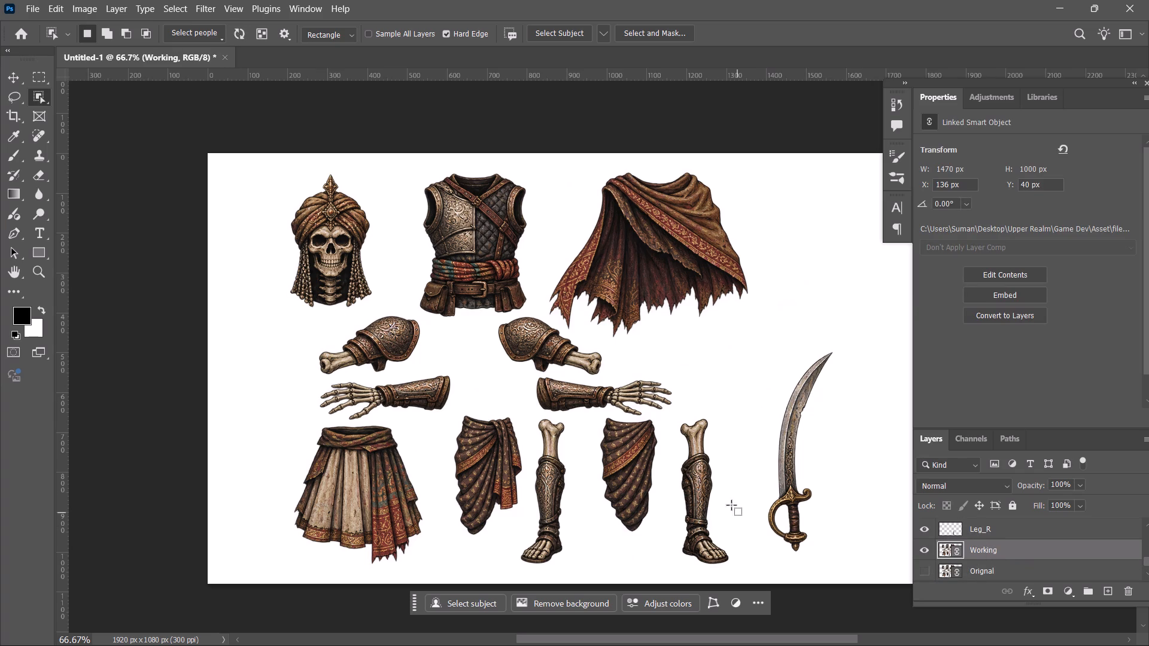
left_click(799, 483)
left_click(789, 449)
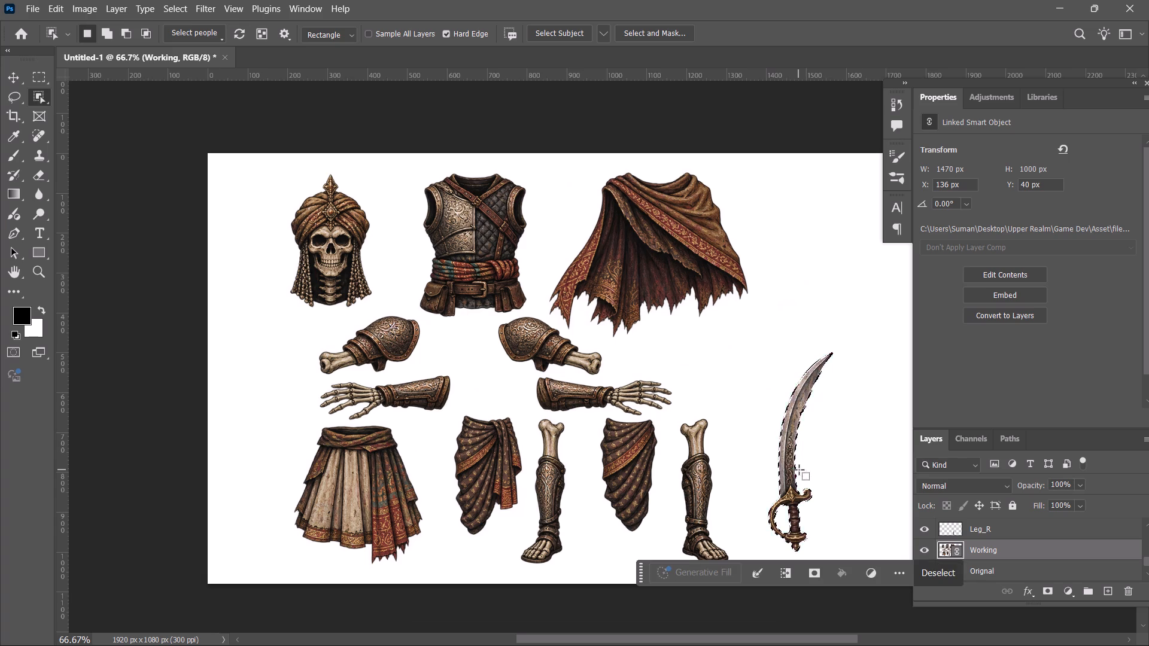
key("ctrl+j")
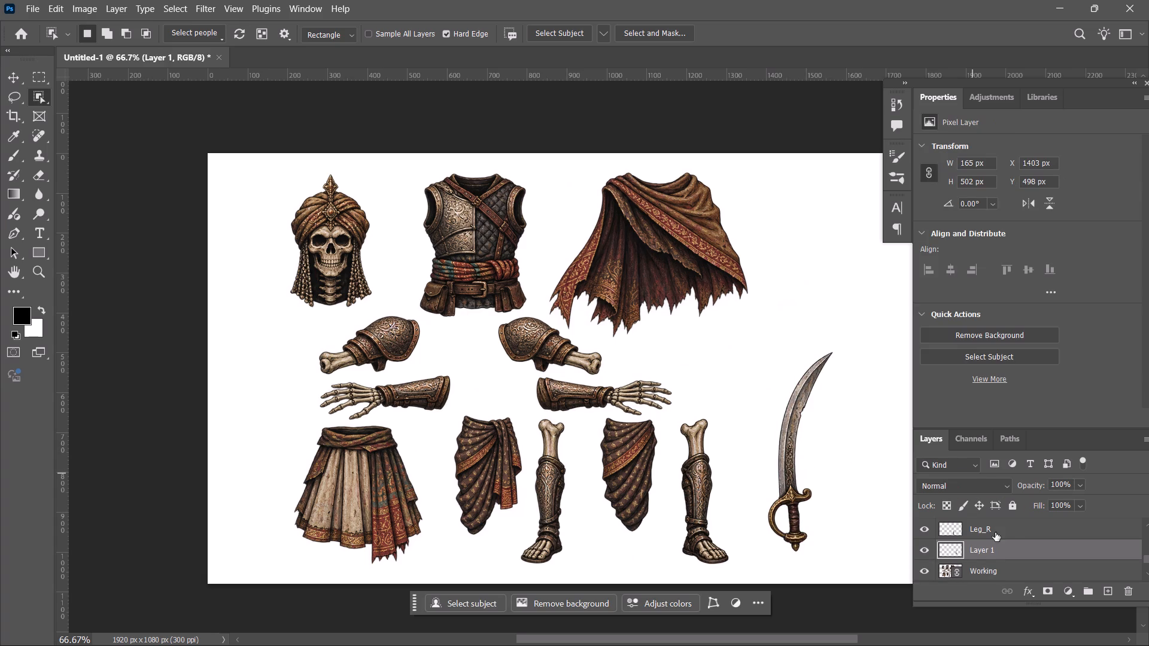
Hide the Working and Leg_R layers so only the sword copy is left on the canvas.
left_click(928, 568)
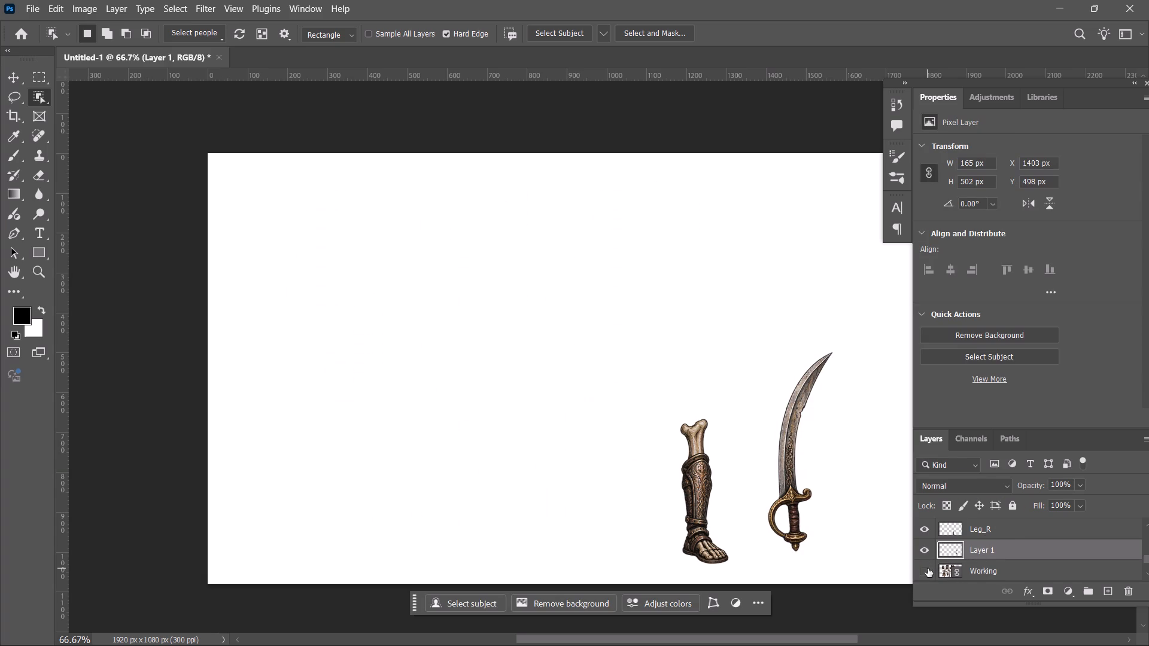
left_click(928, 568)
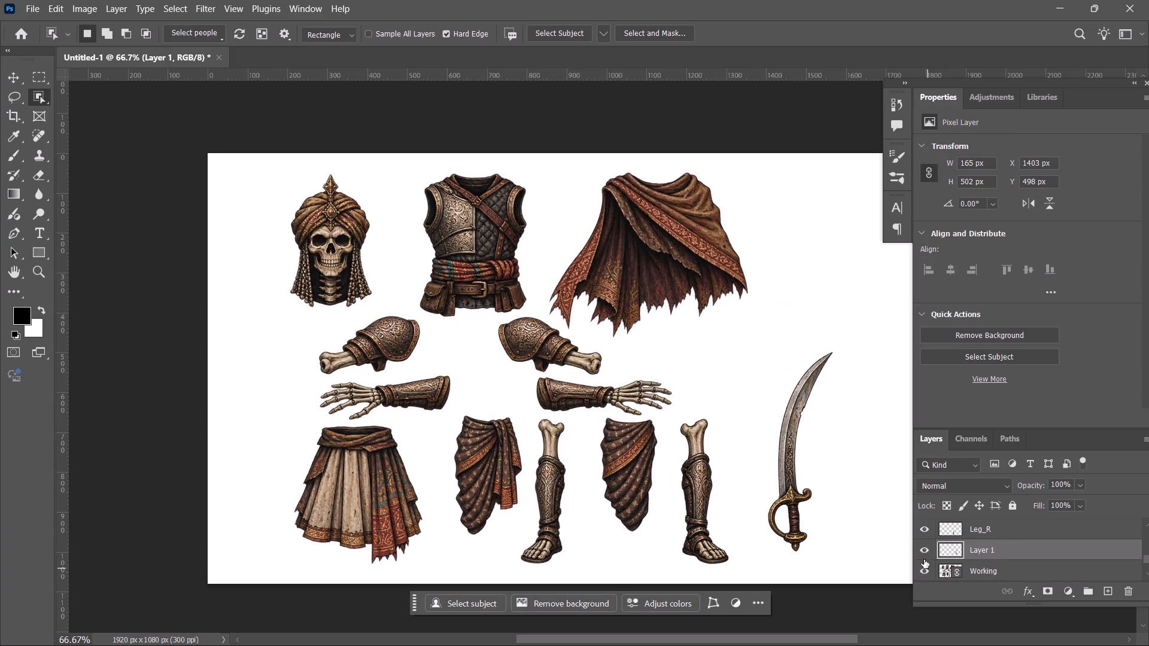
left_click(924, 568)
left_click(925, 528)
left_click(925, 528)
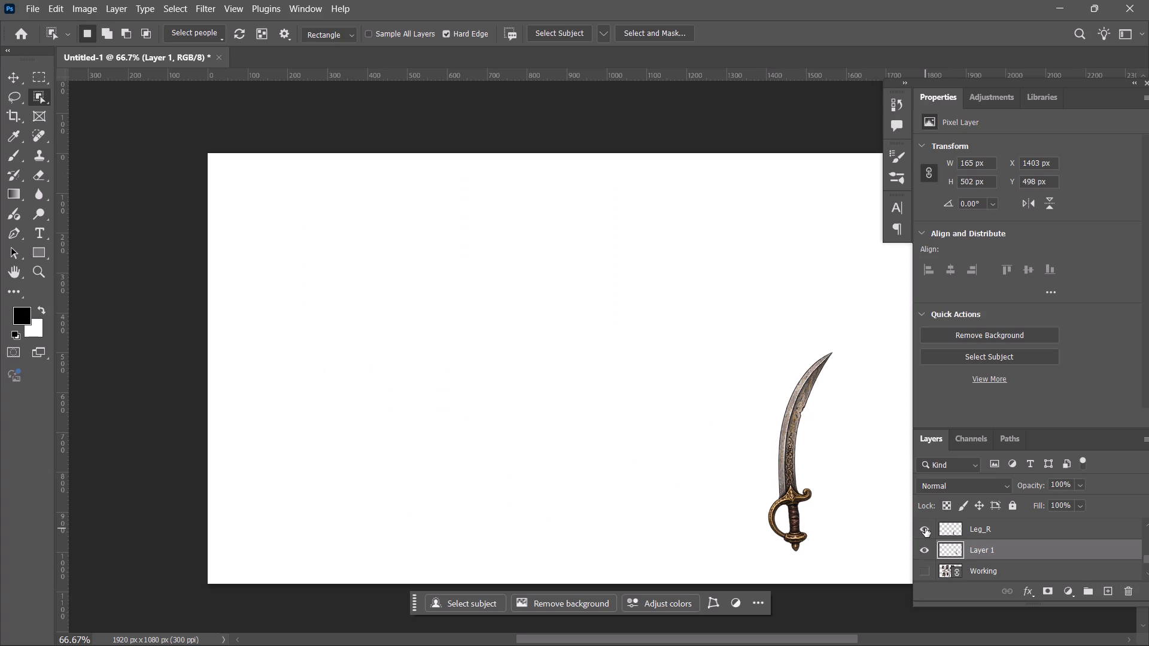
left_click(926, 530)
Rename the new sword layer as "Sword".
double_click(985, 552)
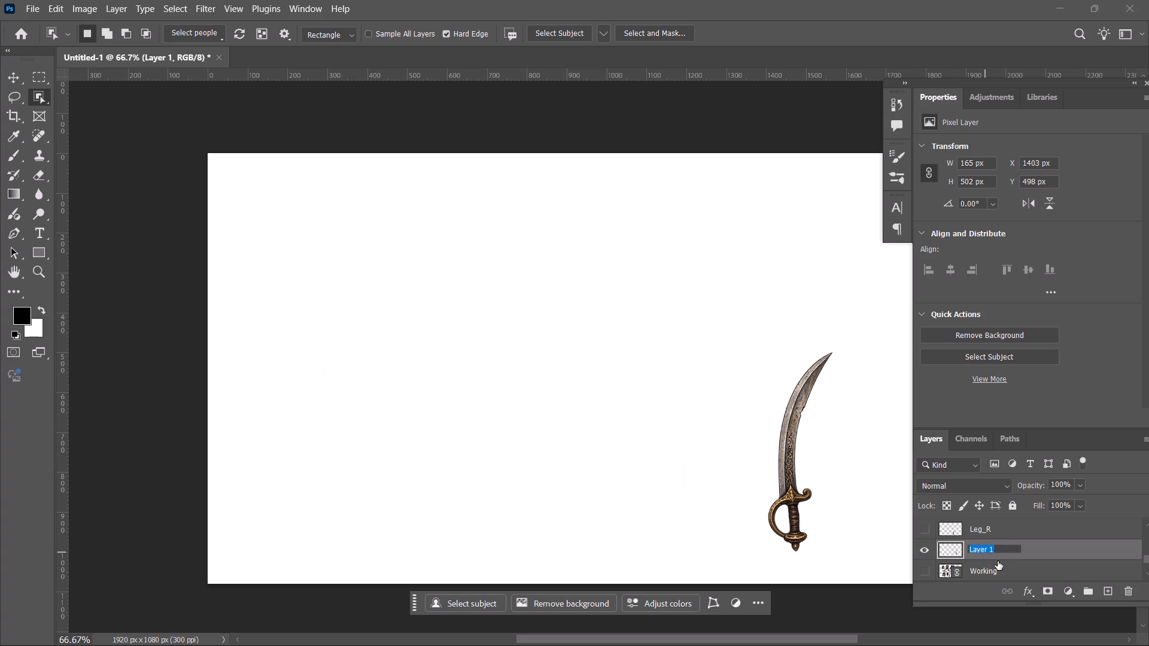
key("ctrl+v")
key("Return")
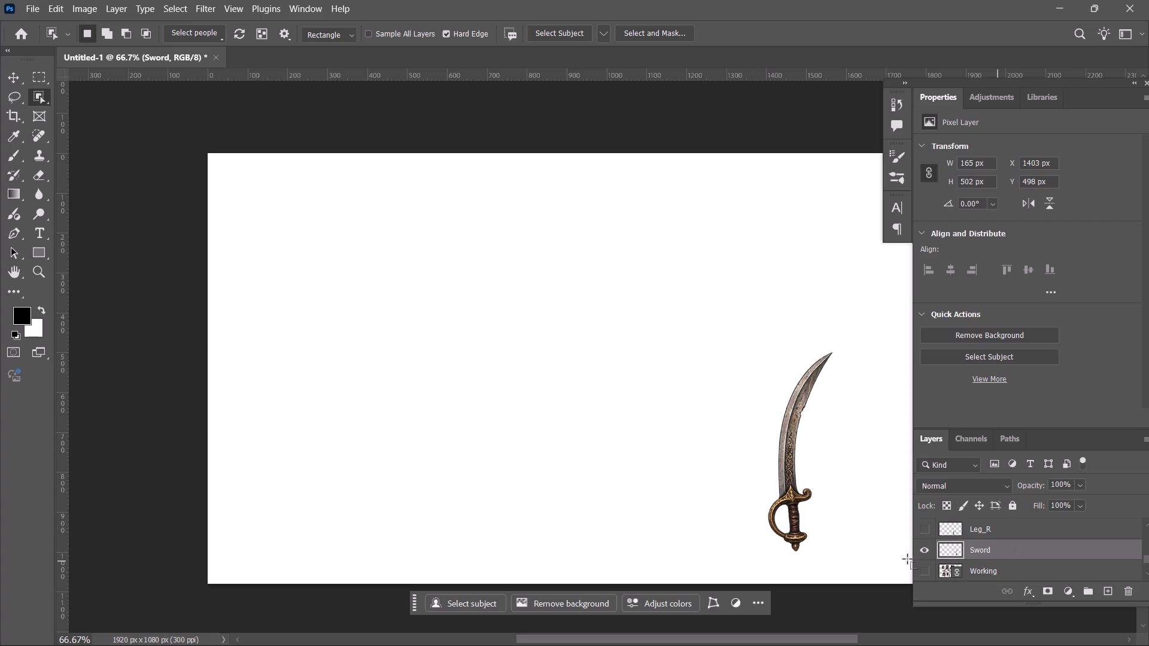
Hide the Sword layer and show the Working layer again.
left_click(919, 554)
scroll(980, 563, "up", 2)
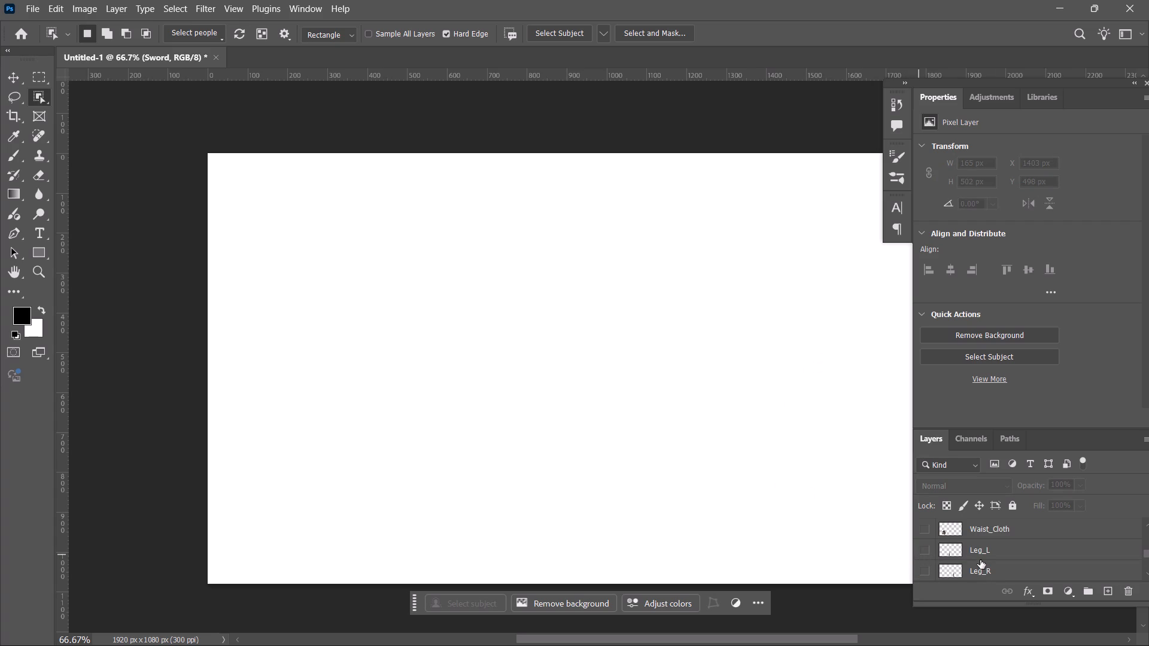
scroll(953, 557, "down", 1)
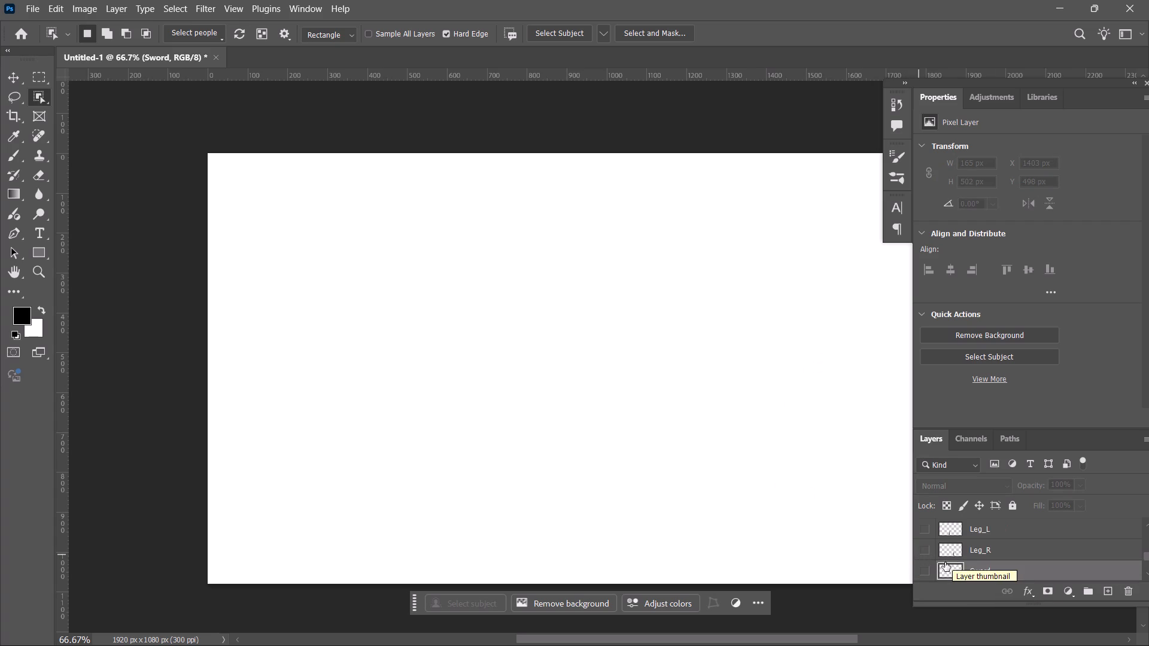
scroll(956, 567, "down", 1)
left_click(928, 574)
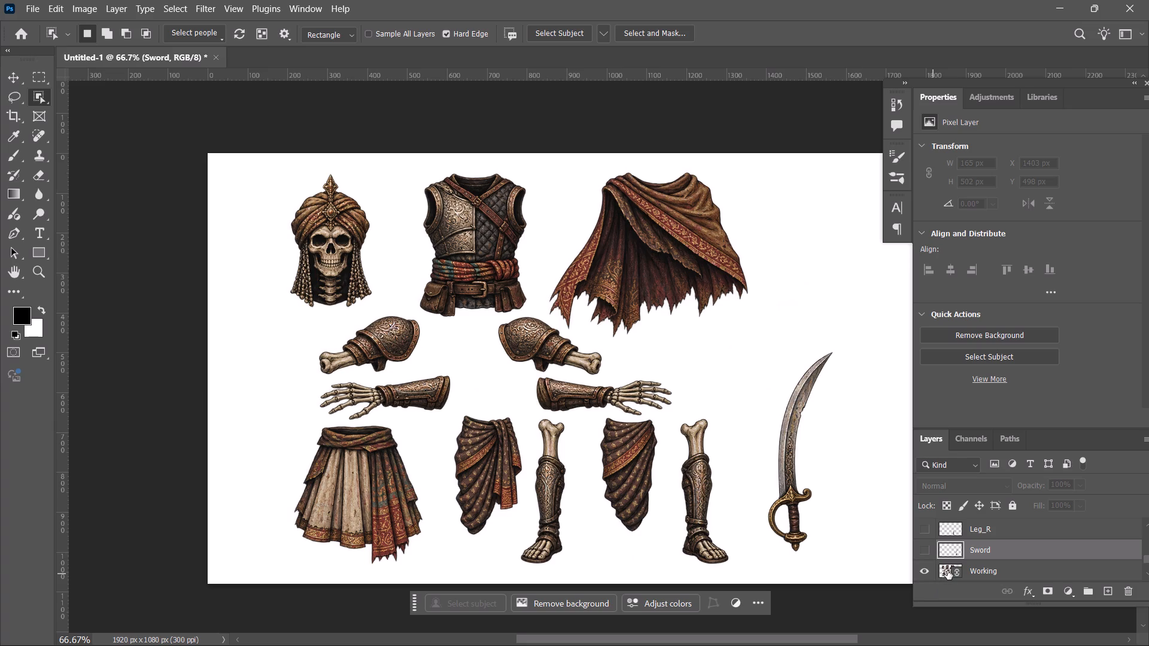
Delete the Working layer, keeping the Orignal layer and the separated part layers.
scroll(953, 568, "down", 3)
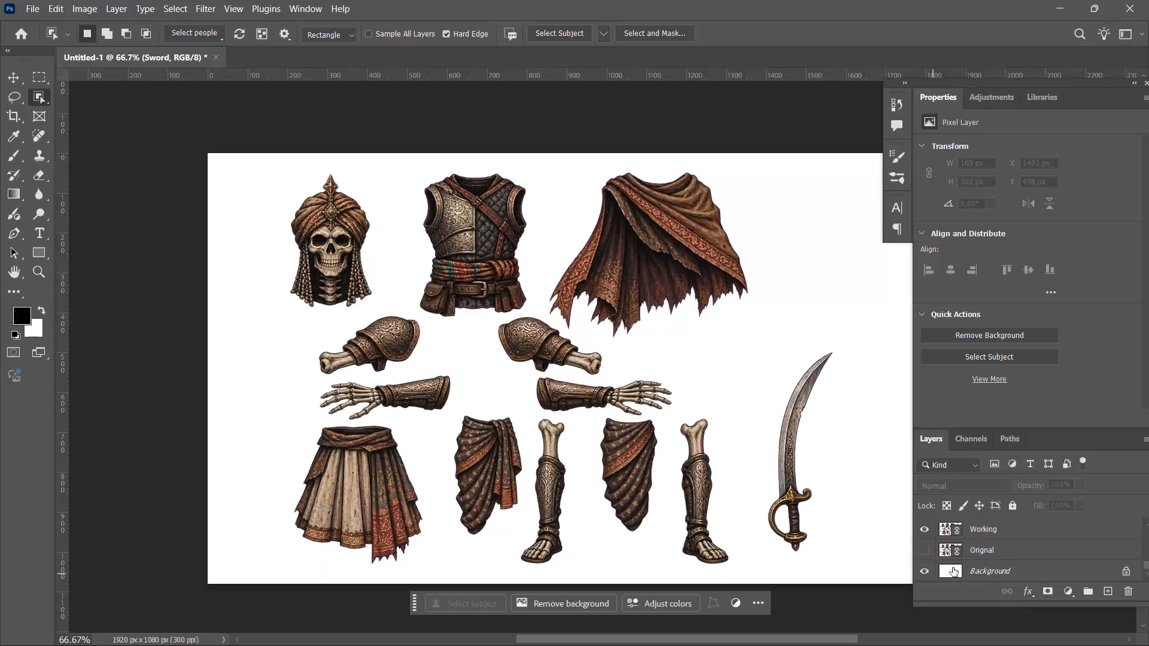
scroll(1014, 569, "down", 1)
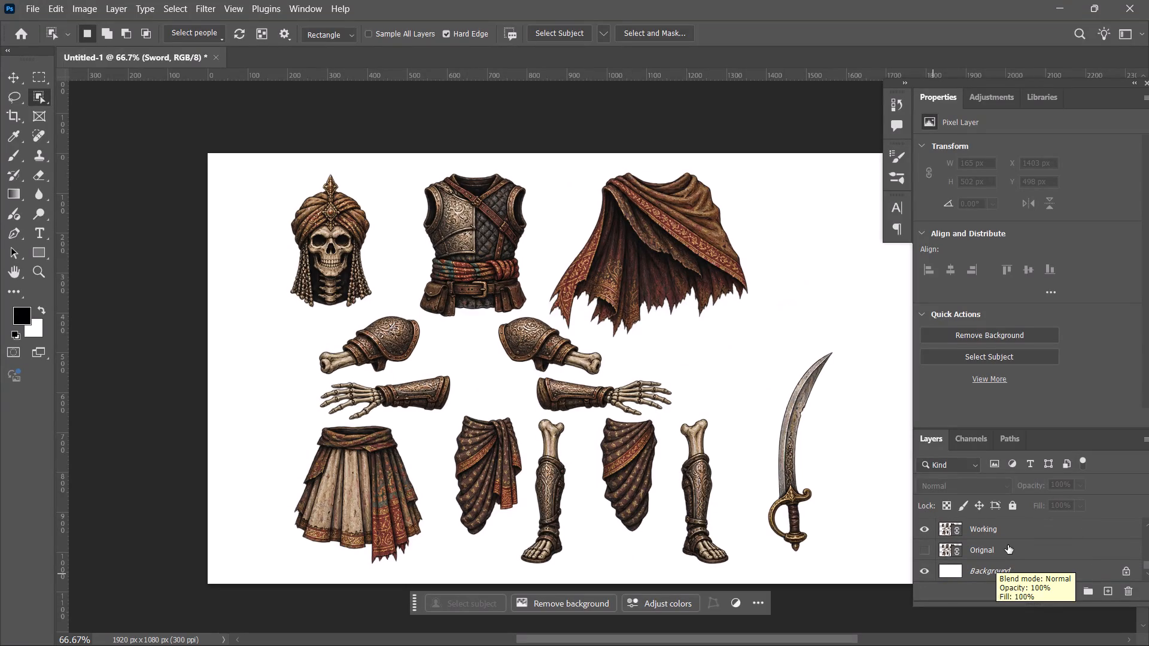
left_click(1011, 529)
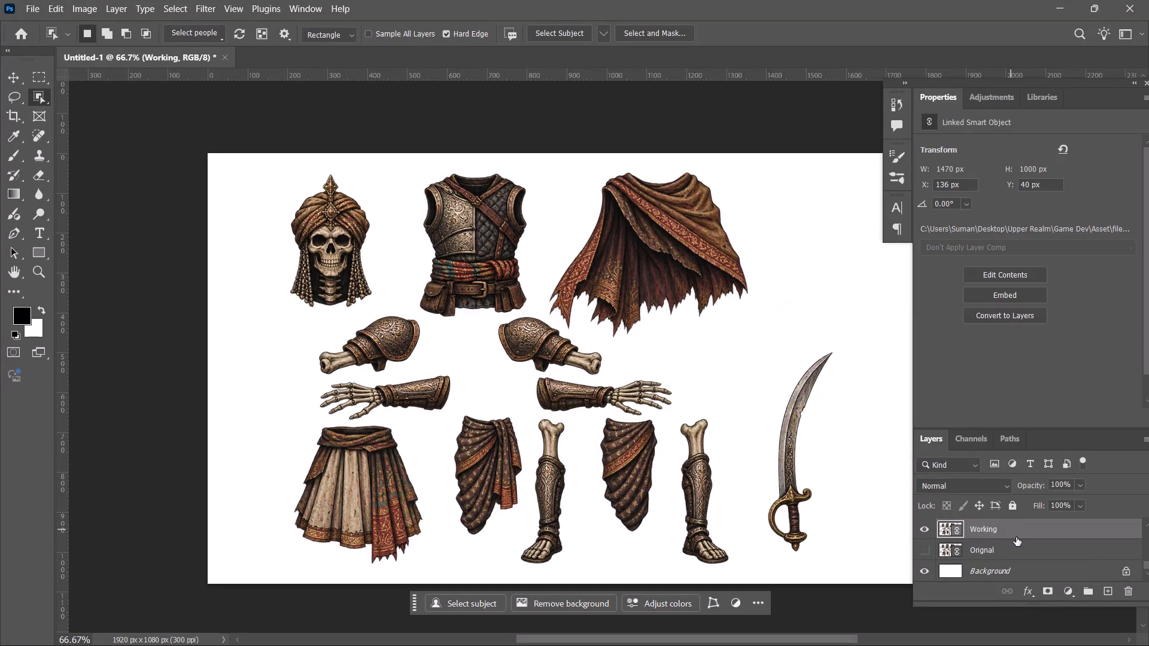
scroll(1016, 537, "up", 1)
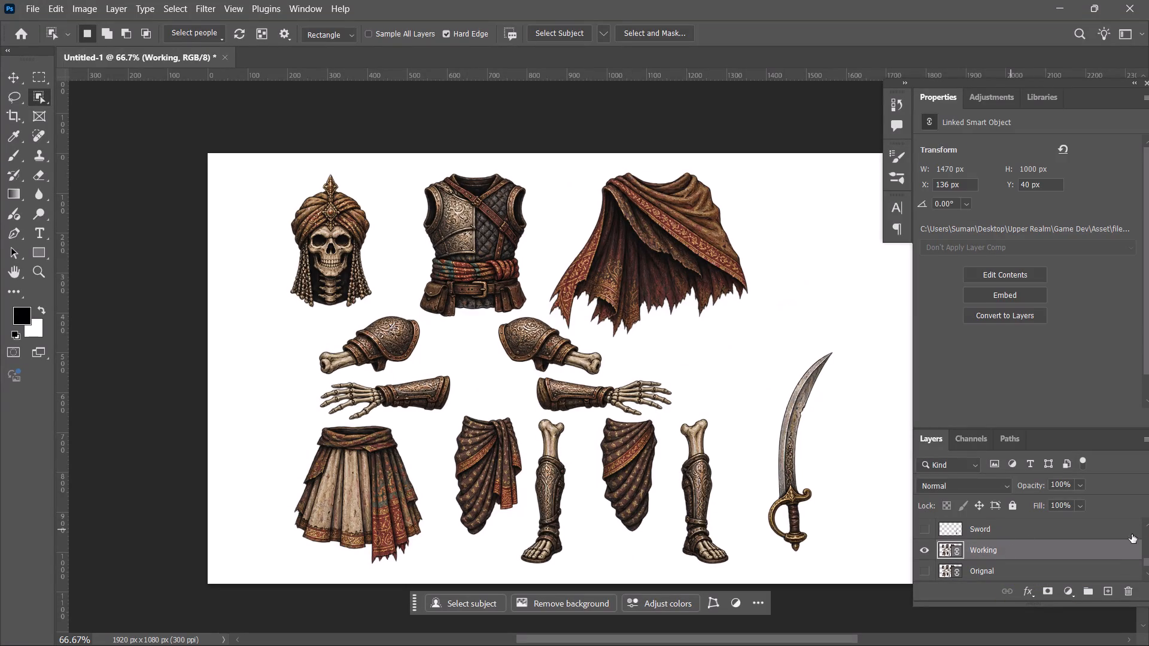
left_click(1127, 592)
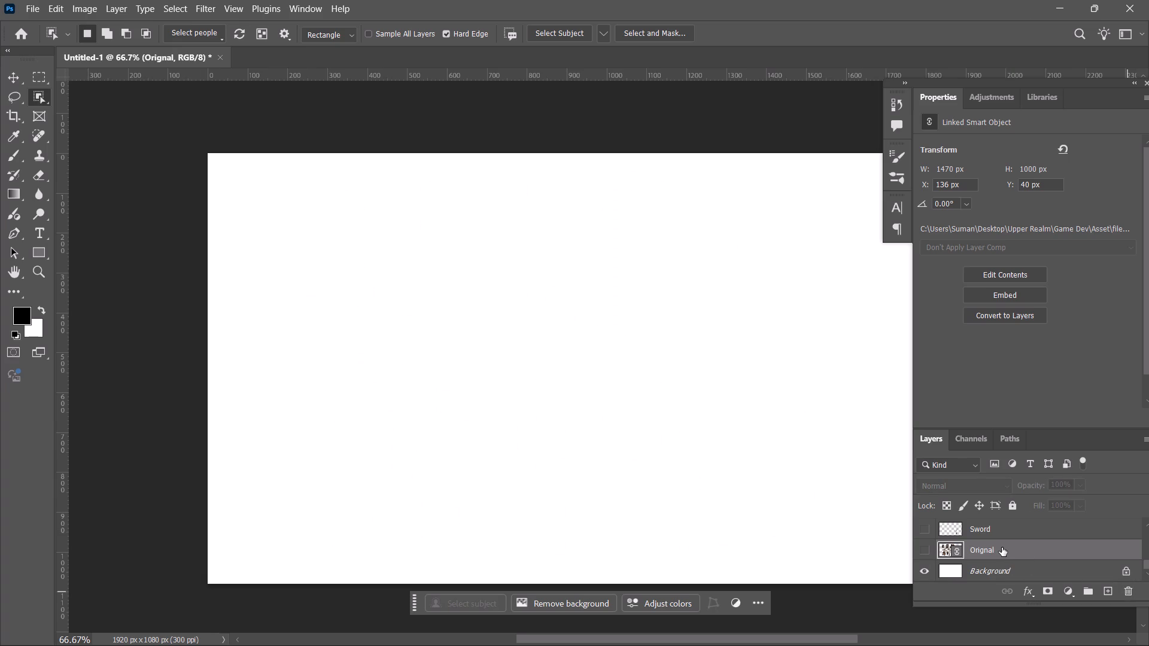
Show the hEAD layer at the top of the layer stack.
left_click(1002, 547)
scroll(977, 554, "up", 4)
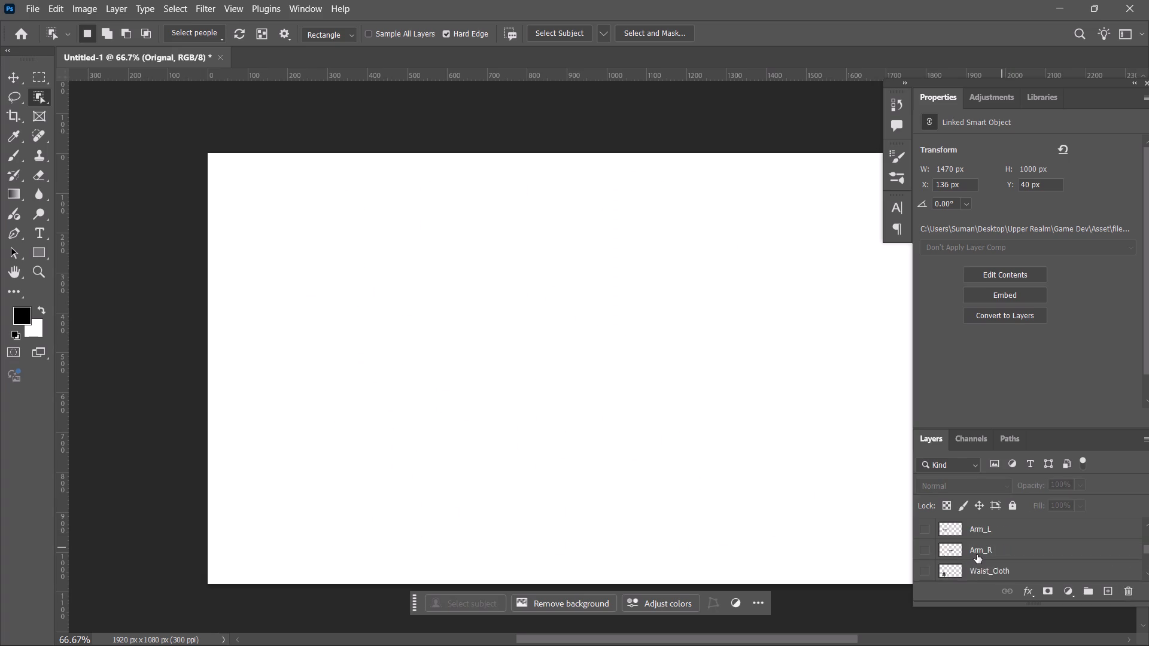
scroll(977, 554, "up", 8)
left_click(926, 531)
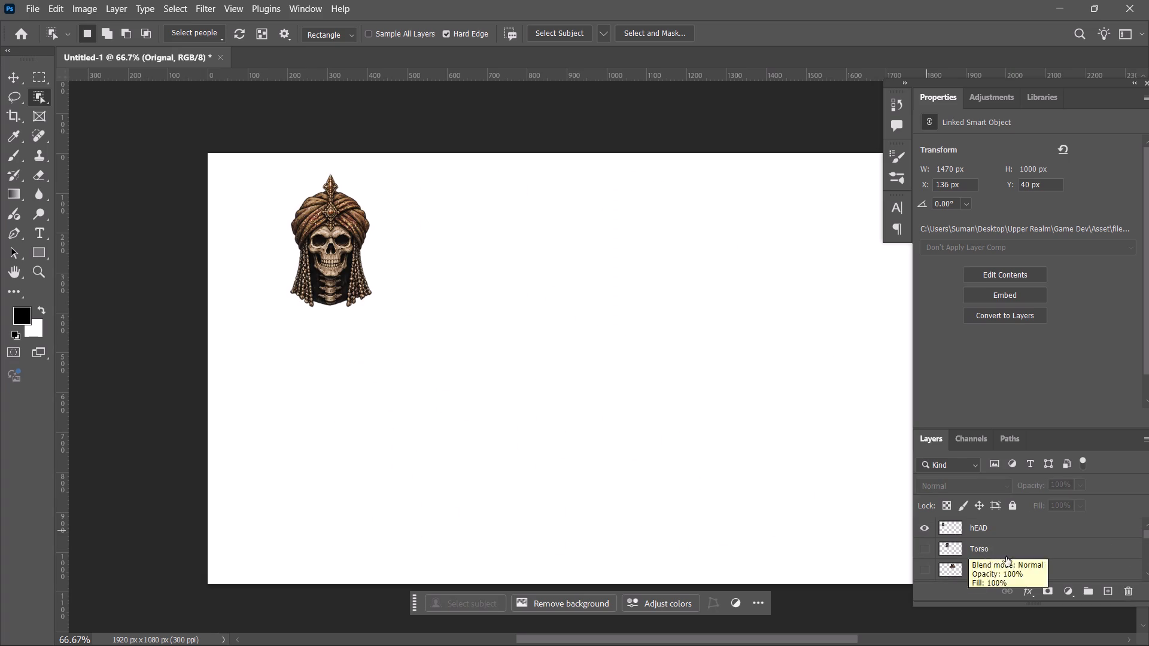
Show the Torso layer, place it at about X 611, Y 287 px, and fit the head over its neck.
left_click(931, 546)
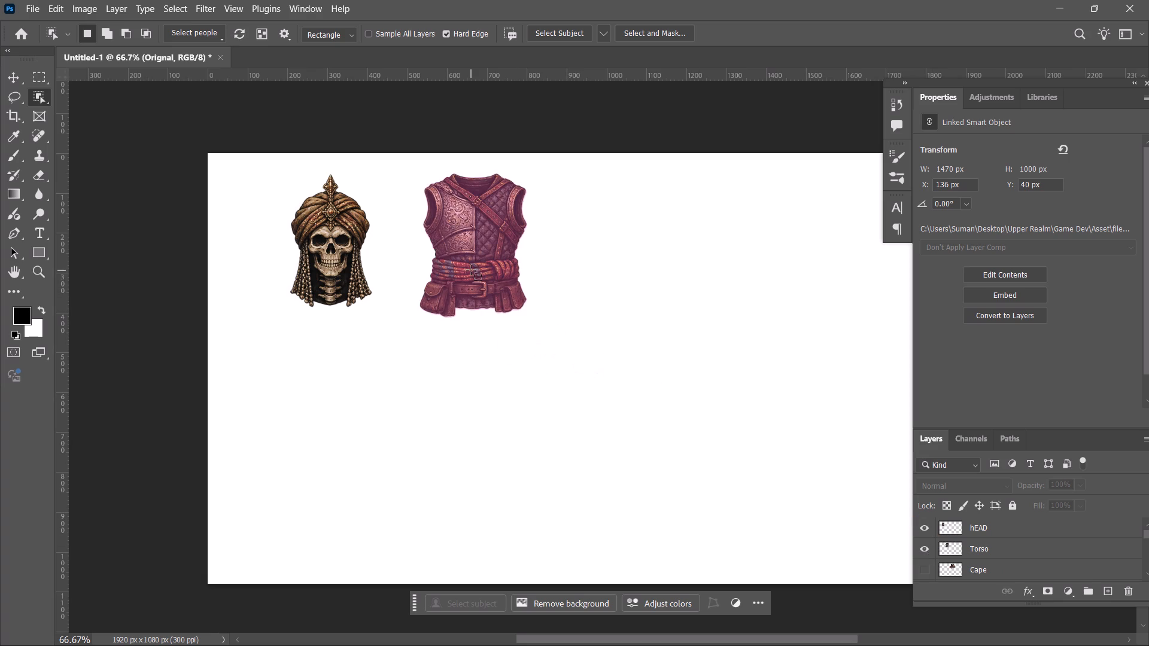
left_click(7, 81)
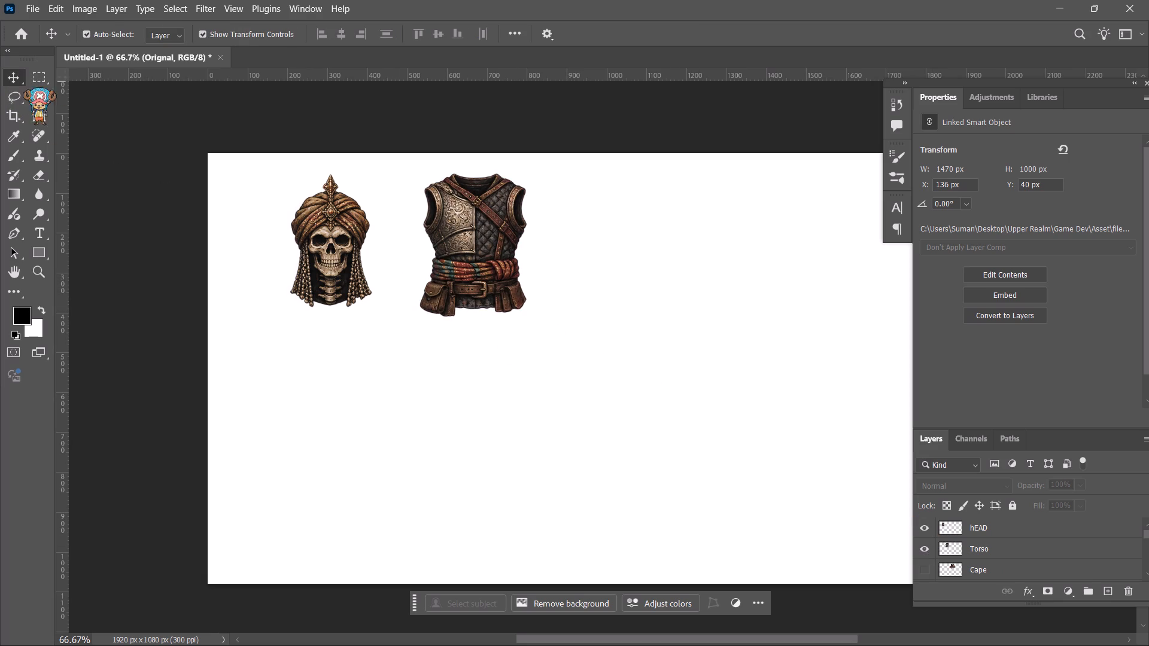
left_click_drag(471, 255, 503, 354)
left_click_drag(348, 276, 528, 269)
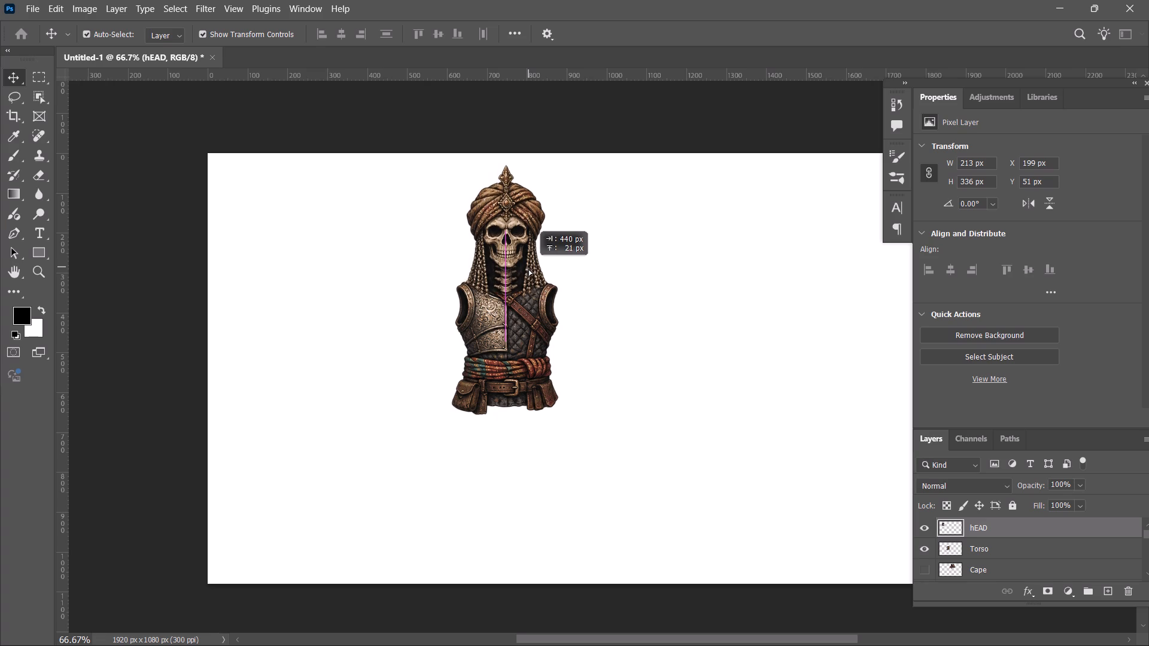
left_click_drag(528, 269, 528, 269)
left_click(525, 333)
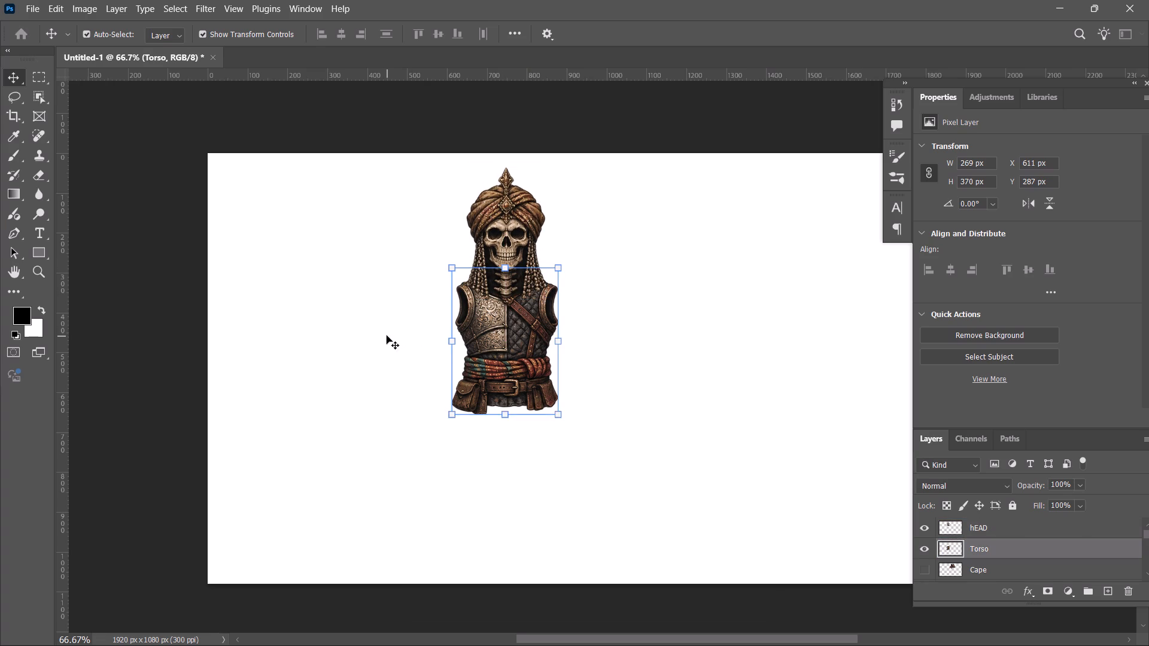
left_click(387, 336)
Show the Cape layer and place it behind the torso's shoulders at about X 461, Y 287 px.
left_click(930, 571)
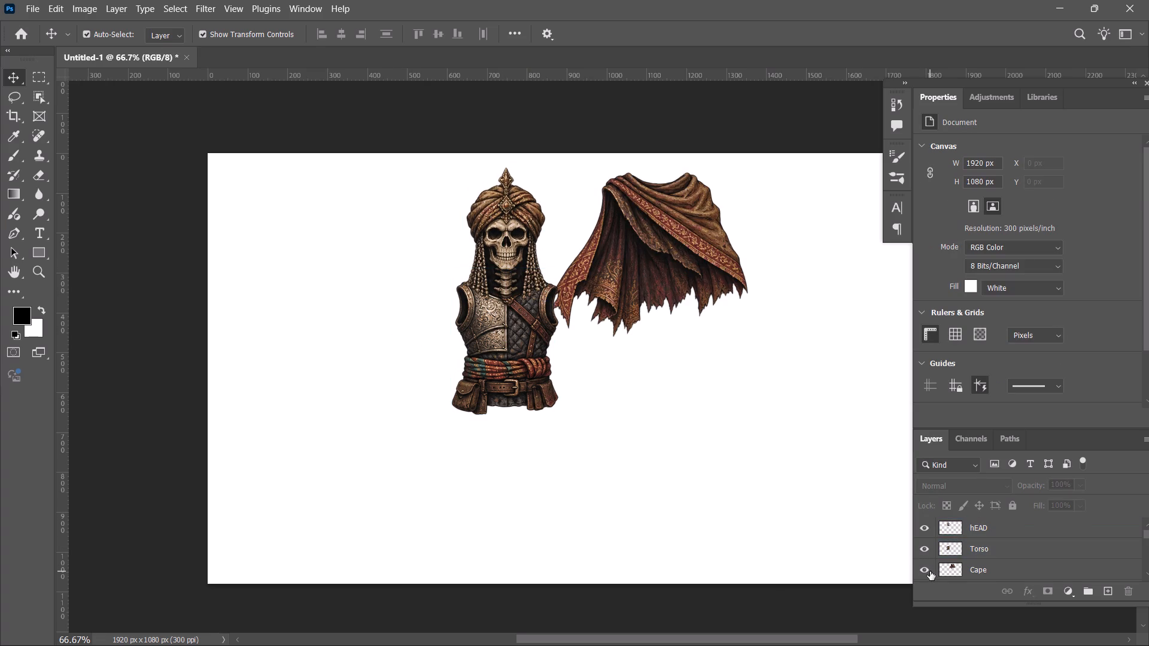
left_click_drag(682, 266, 532, 345)
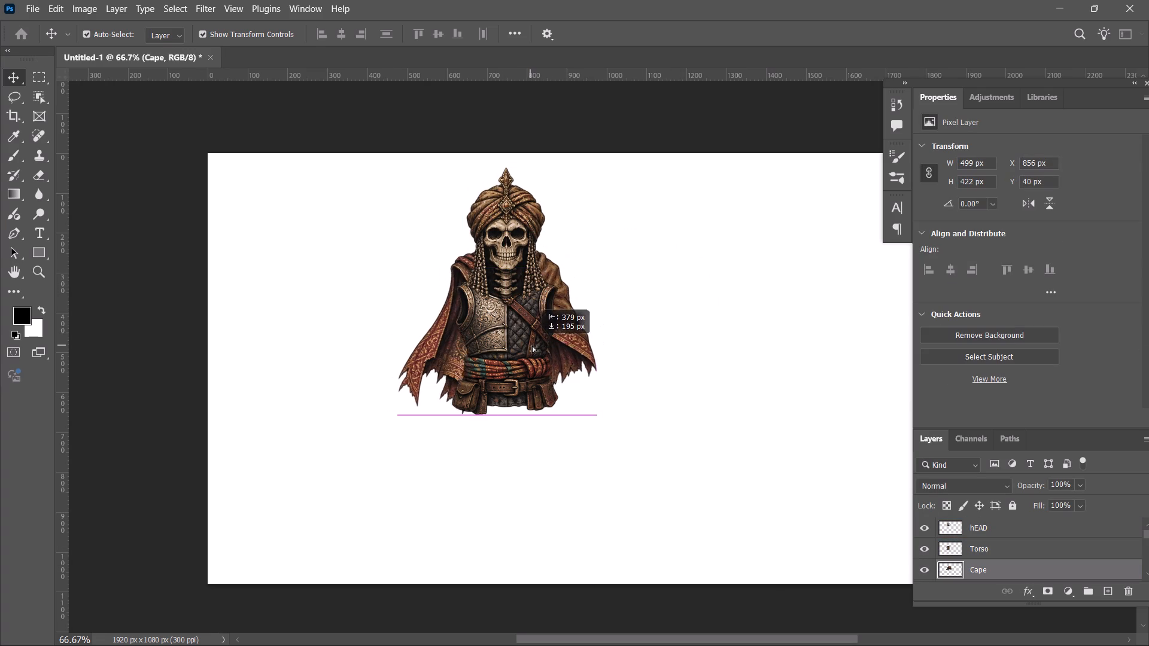
left_click_drag(532, 345, 526, 366)
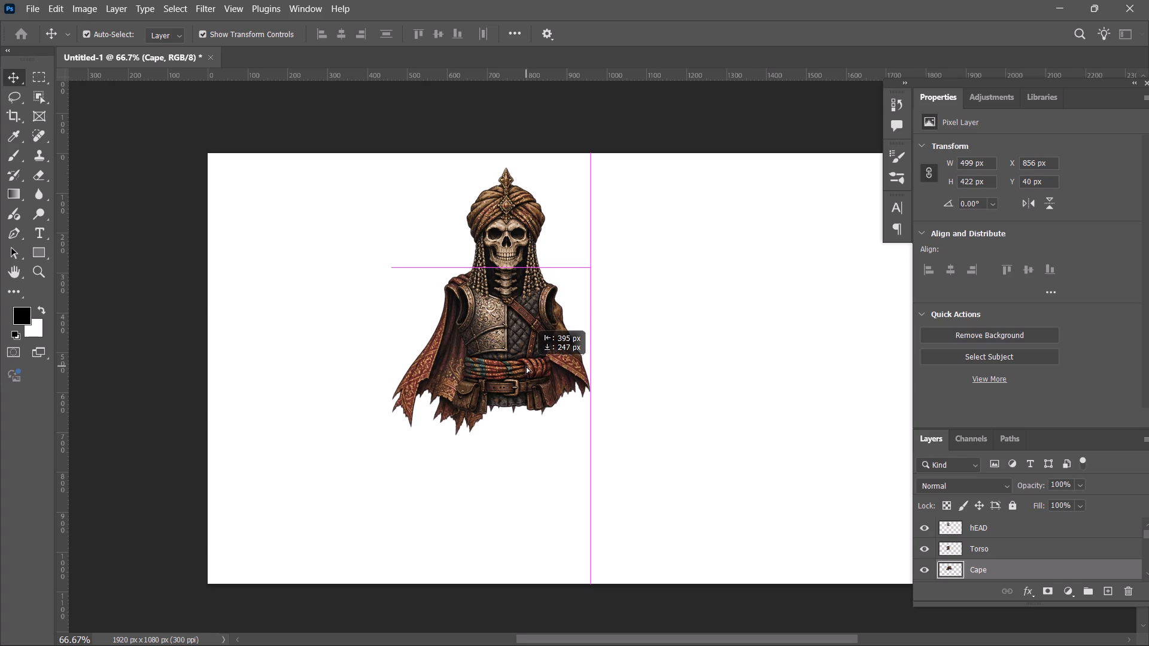
left_click_drag(526, 366, 531, 369)
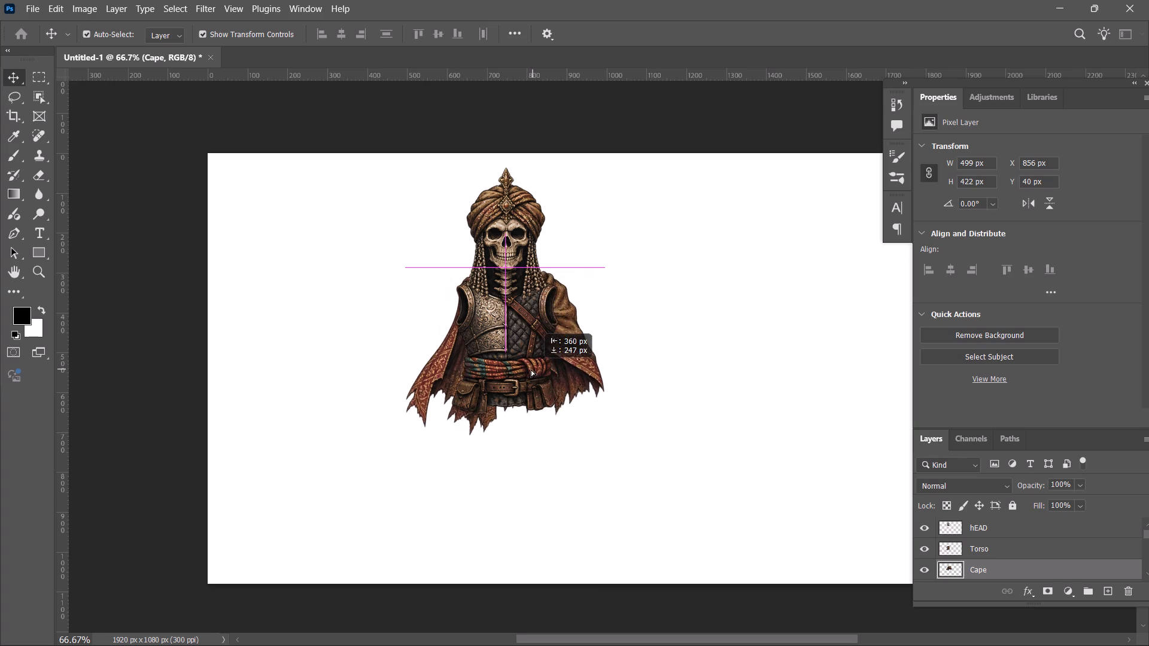
left_click_drag(531, 369, 529, 369)
left_click(516, 356)
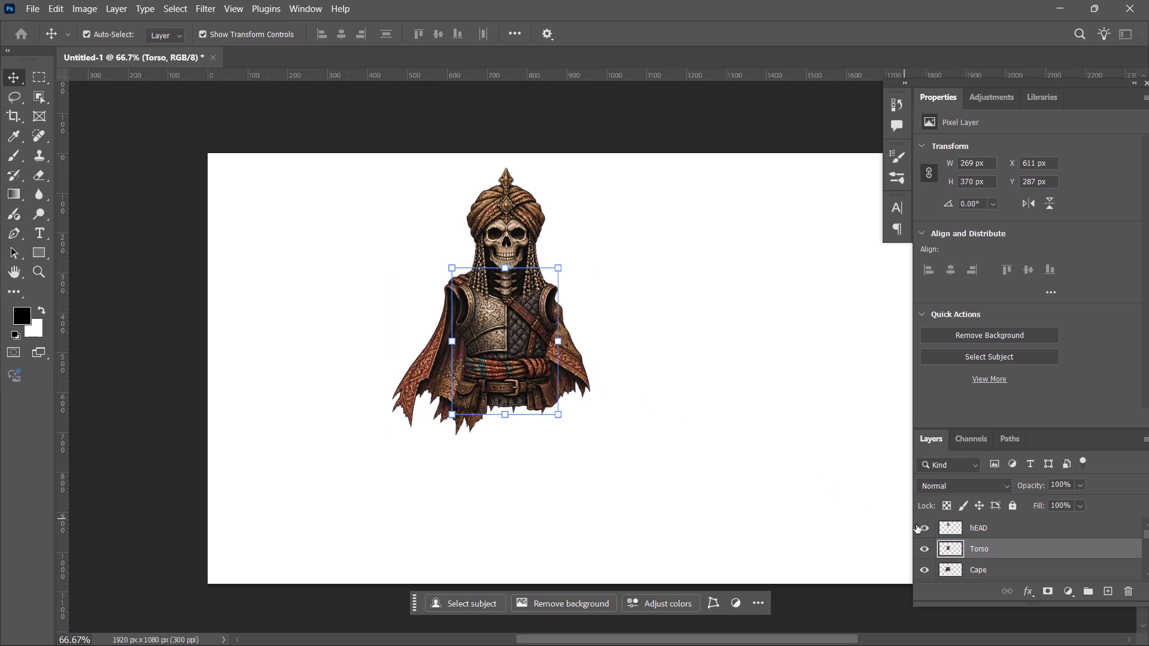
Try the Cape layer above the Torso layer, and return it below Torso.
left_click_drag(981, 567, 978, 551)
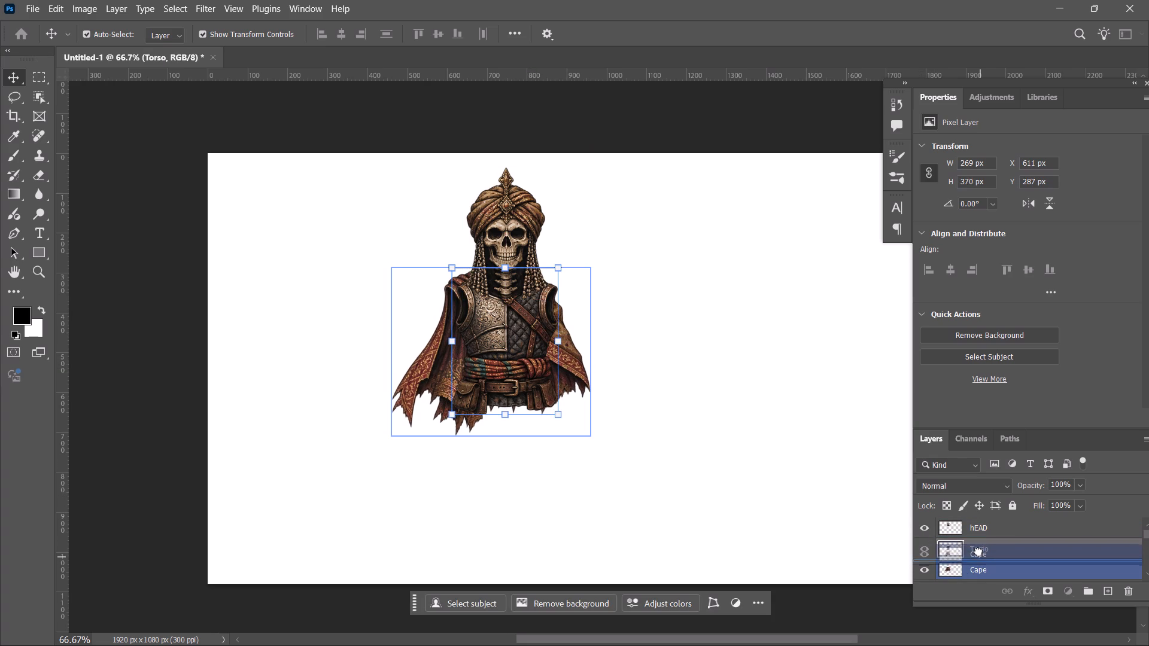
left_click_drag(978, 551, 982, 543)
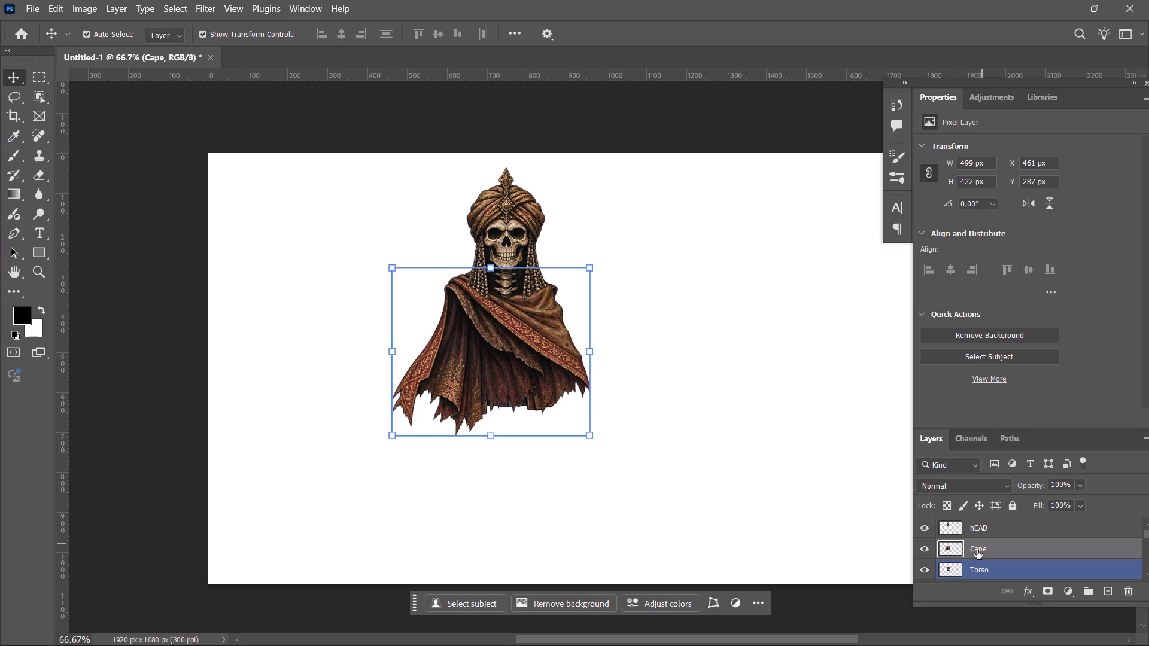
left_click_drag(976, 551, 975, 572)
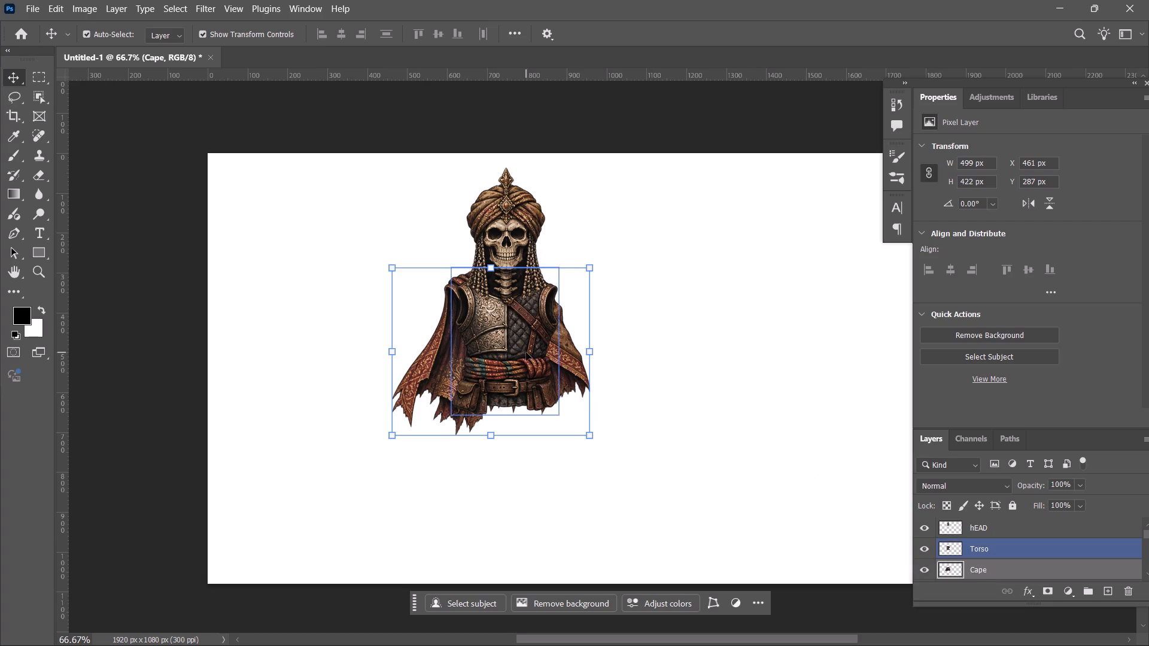
Shift the torso up slightly under the head to Y 272 px, keeping it at X 611 px.
left_click_drag(525, 352, 522, 358)
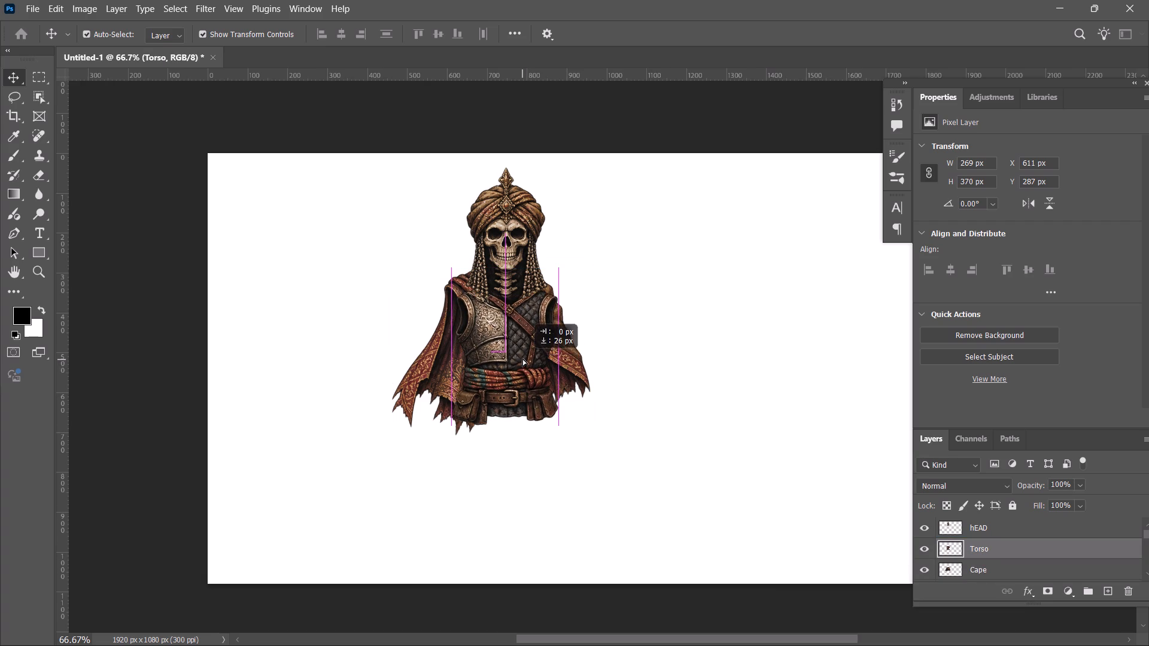
left_click_drag(522, 358, 525, 348)
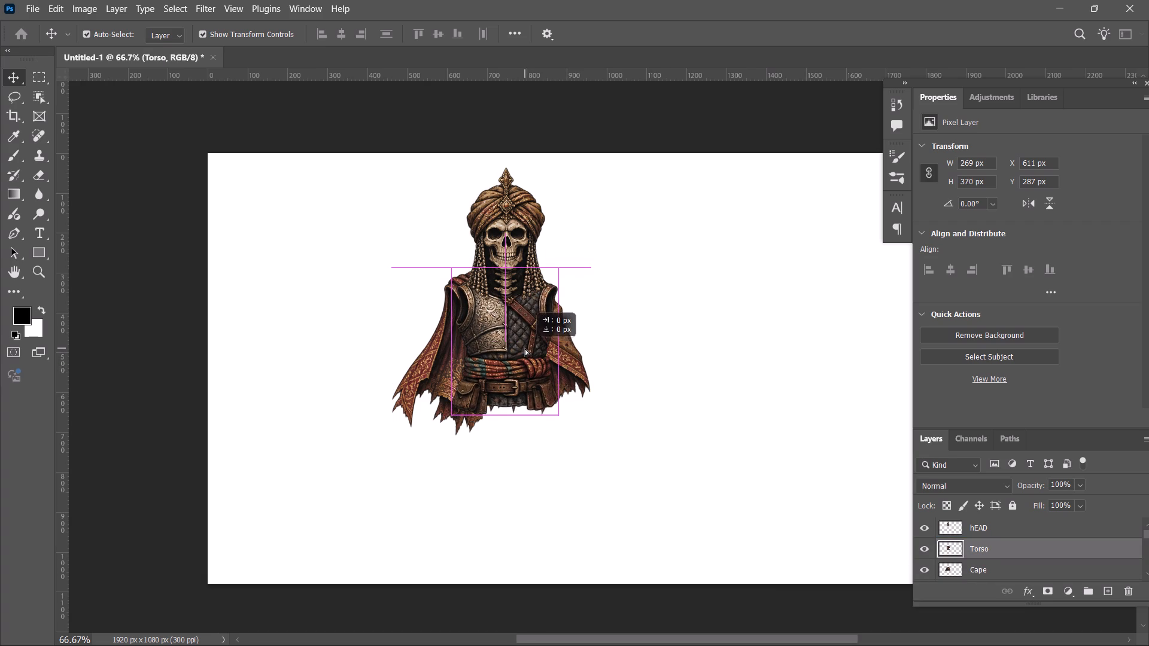
left_click_drag(525, 348, 525, 346)
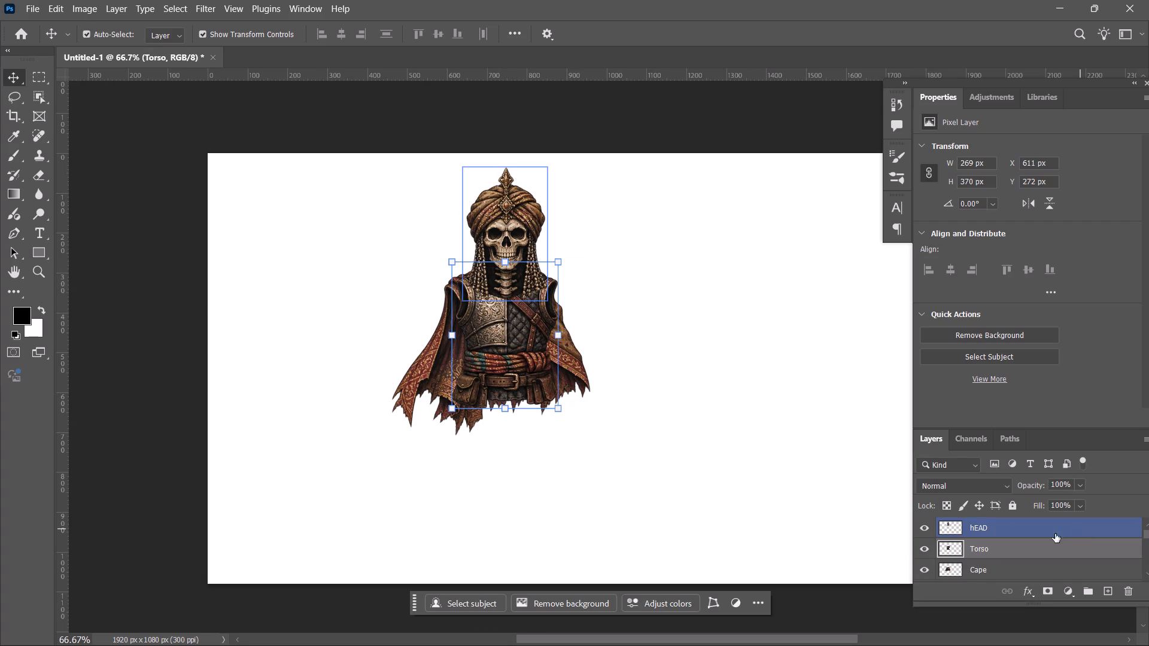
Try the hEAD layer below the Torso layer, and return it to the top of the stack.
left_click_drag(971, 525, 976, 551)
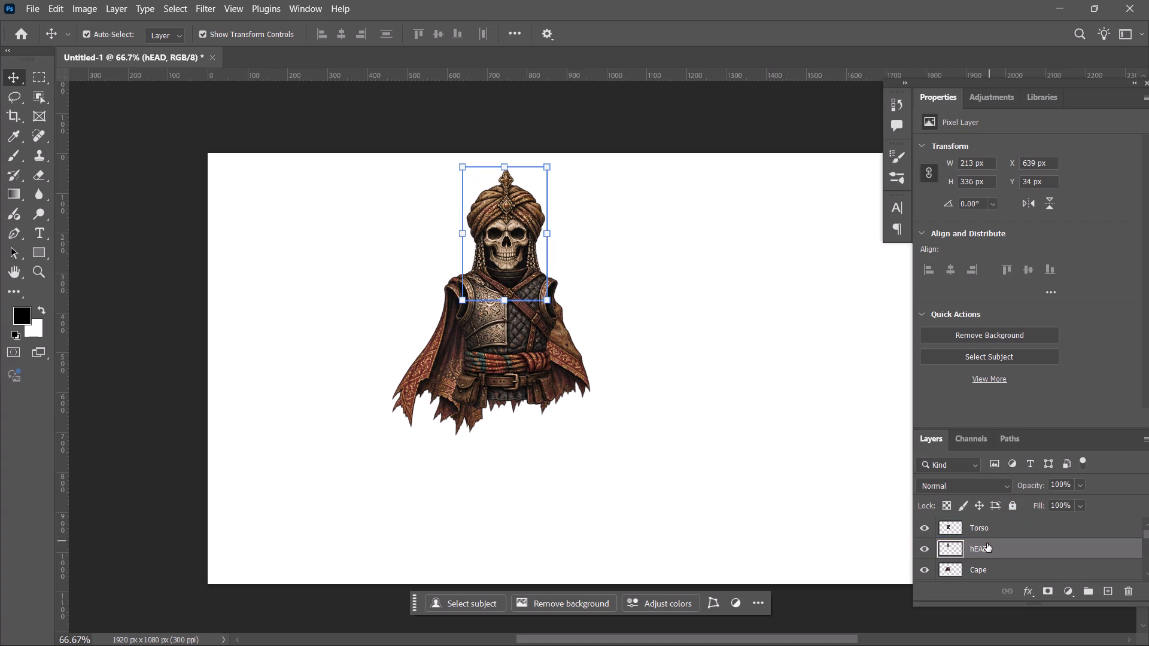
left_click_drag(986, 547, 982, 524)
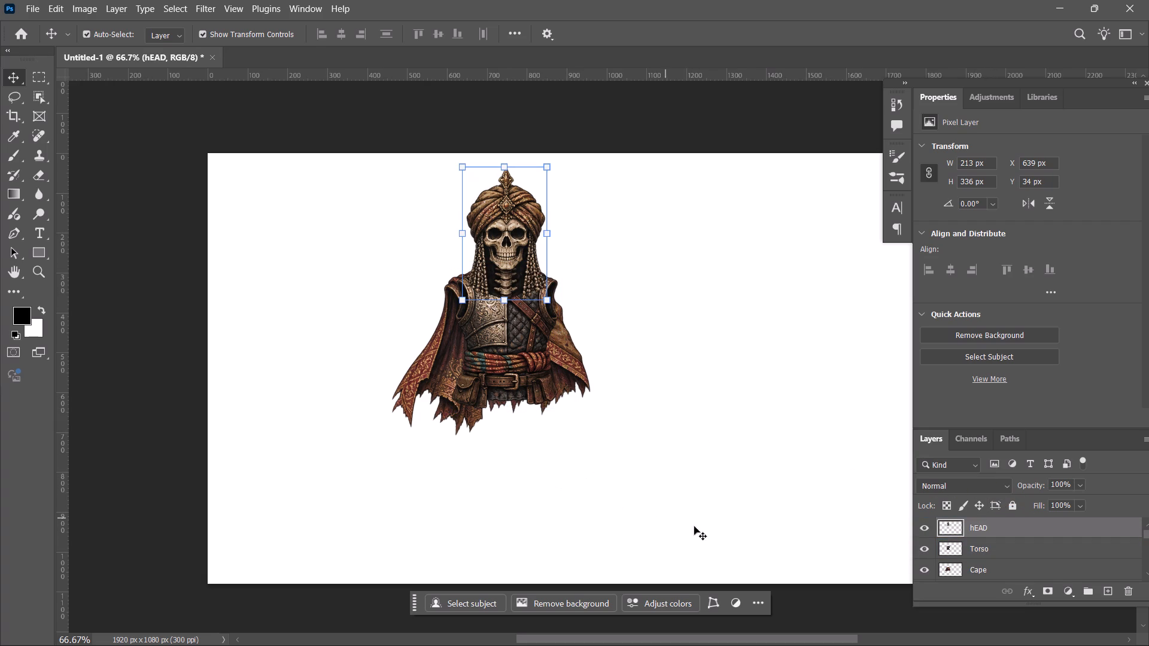
Show the Shoulder_L layer and move it against the torso's left armhole at about X 357, Y 310 px.
scroll(1047, 584, "down", 3)
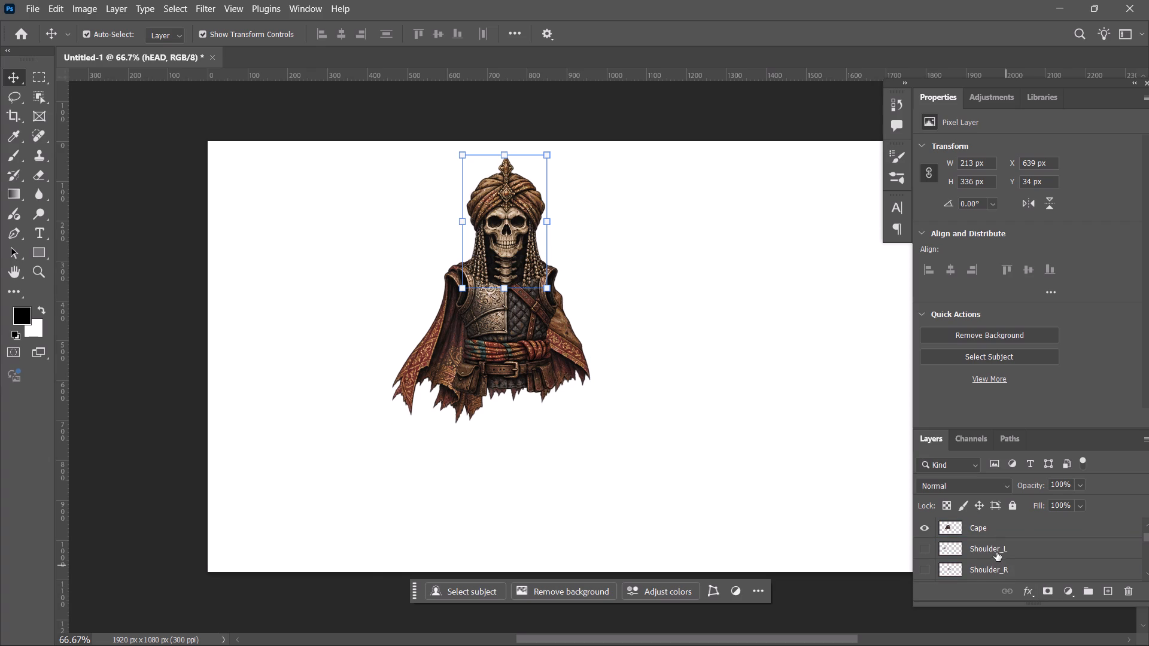
left_click(996, 550)
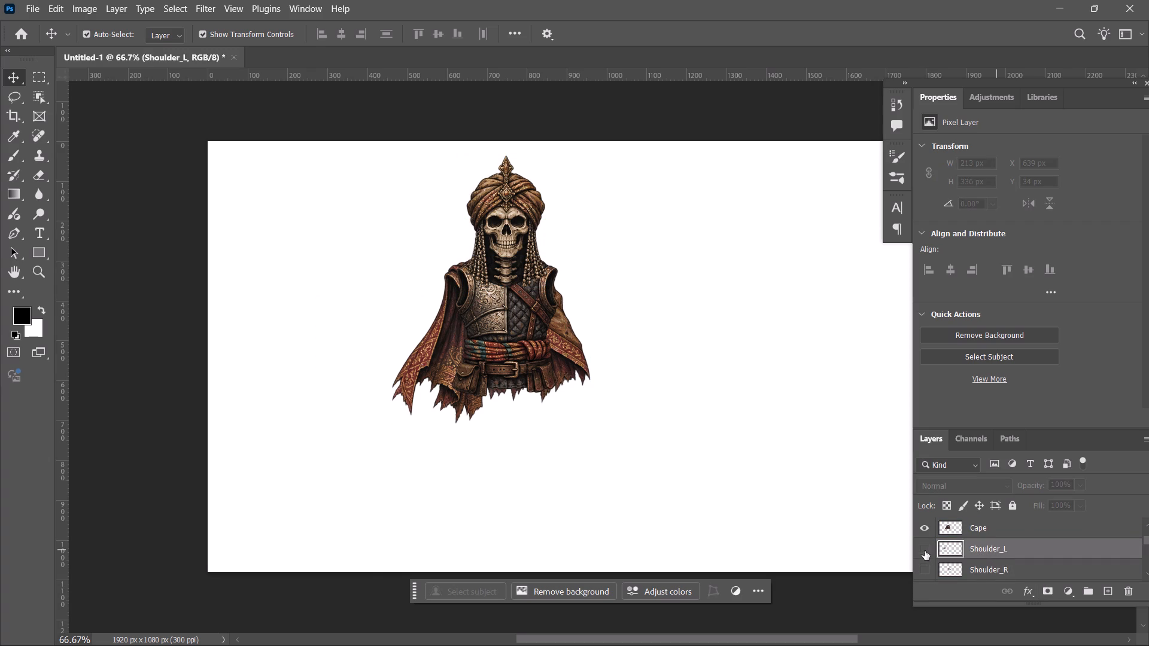
left_click(925, 551)
left_click_drag(369, 336, 426, 312)
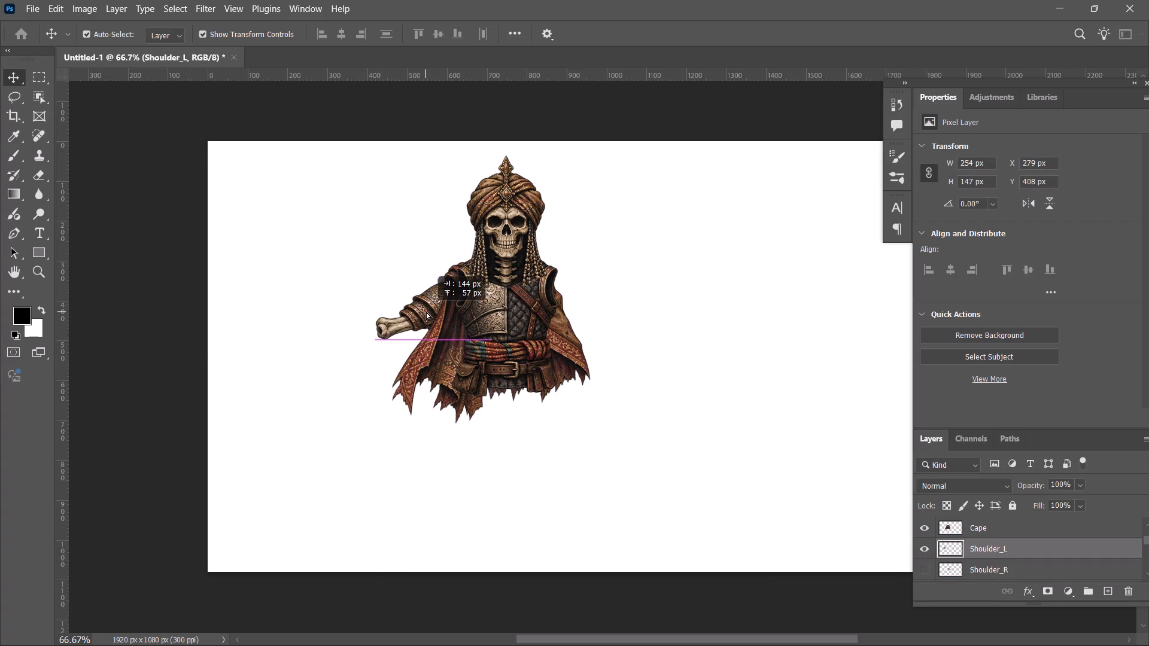
left_click_drag(426, 312, 427, 301)
left_click(405, 301)
left_click_drag(424, 302, 400, 302)
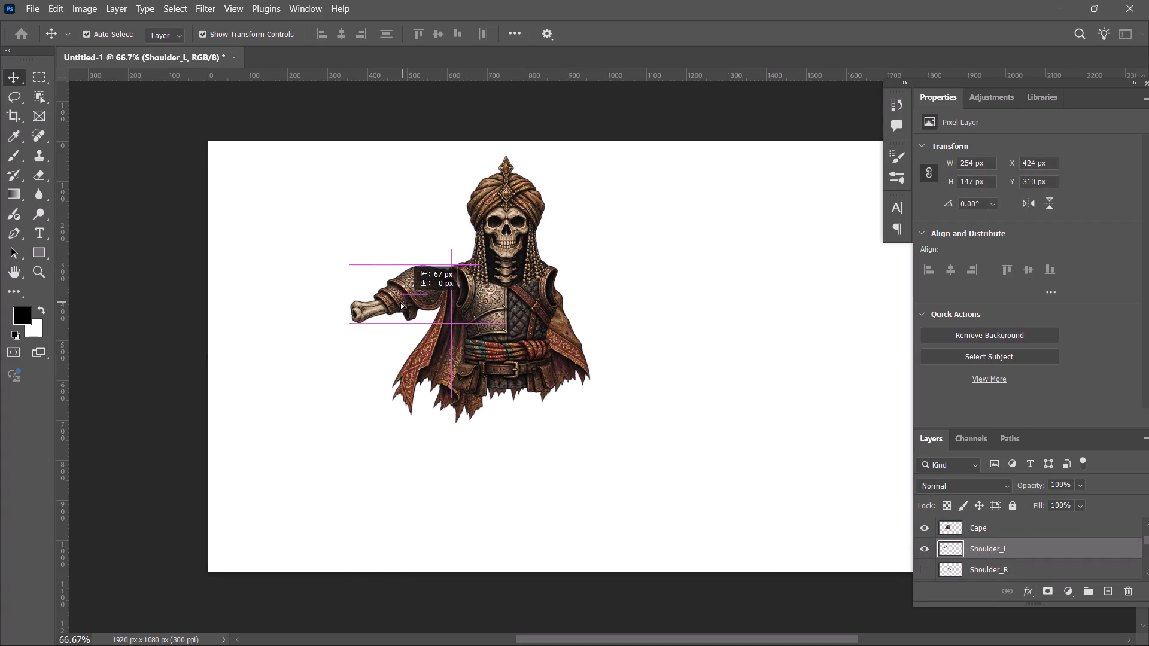
left_click_drag(400, 302, 402, 302)
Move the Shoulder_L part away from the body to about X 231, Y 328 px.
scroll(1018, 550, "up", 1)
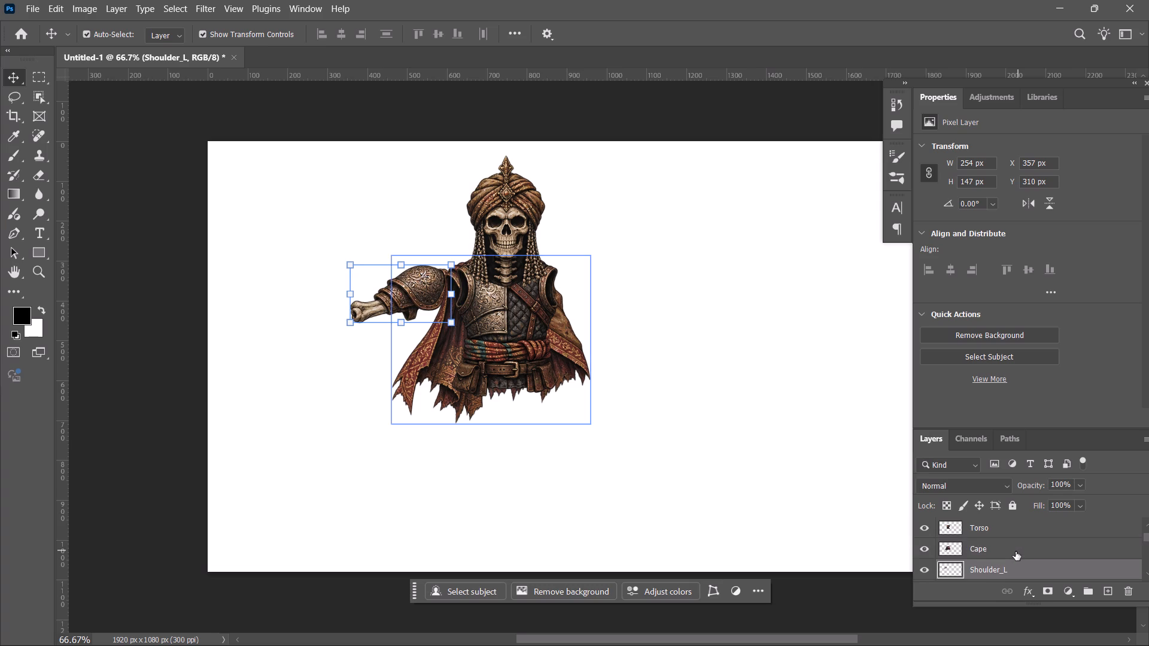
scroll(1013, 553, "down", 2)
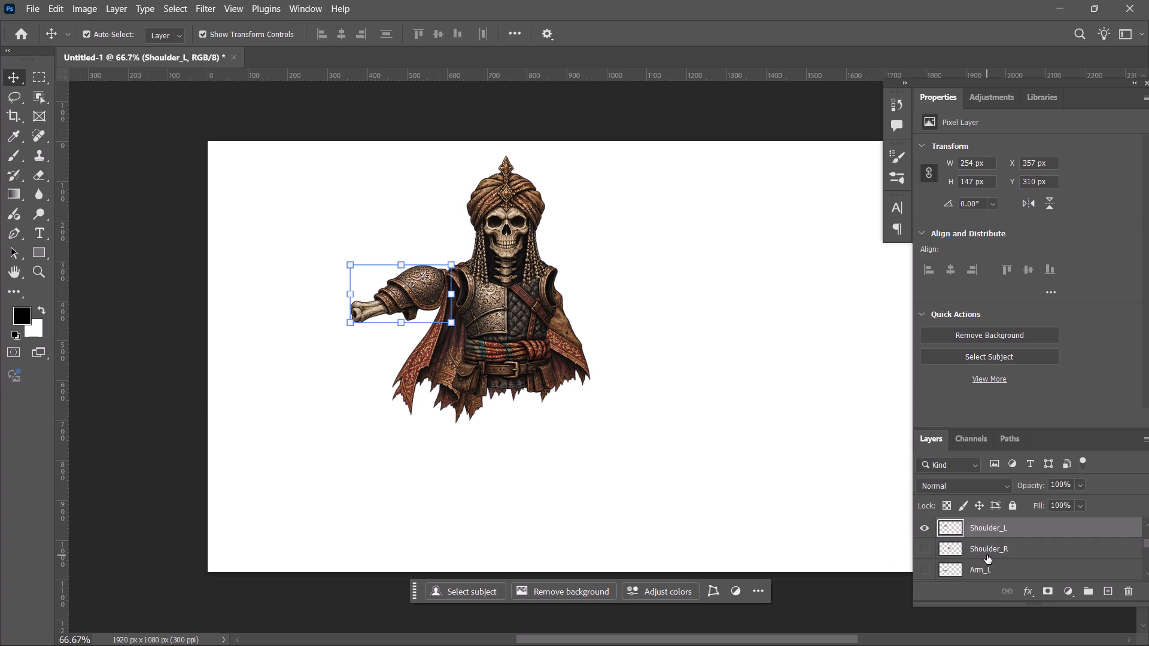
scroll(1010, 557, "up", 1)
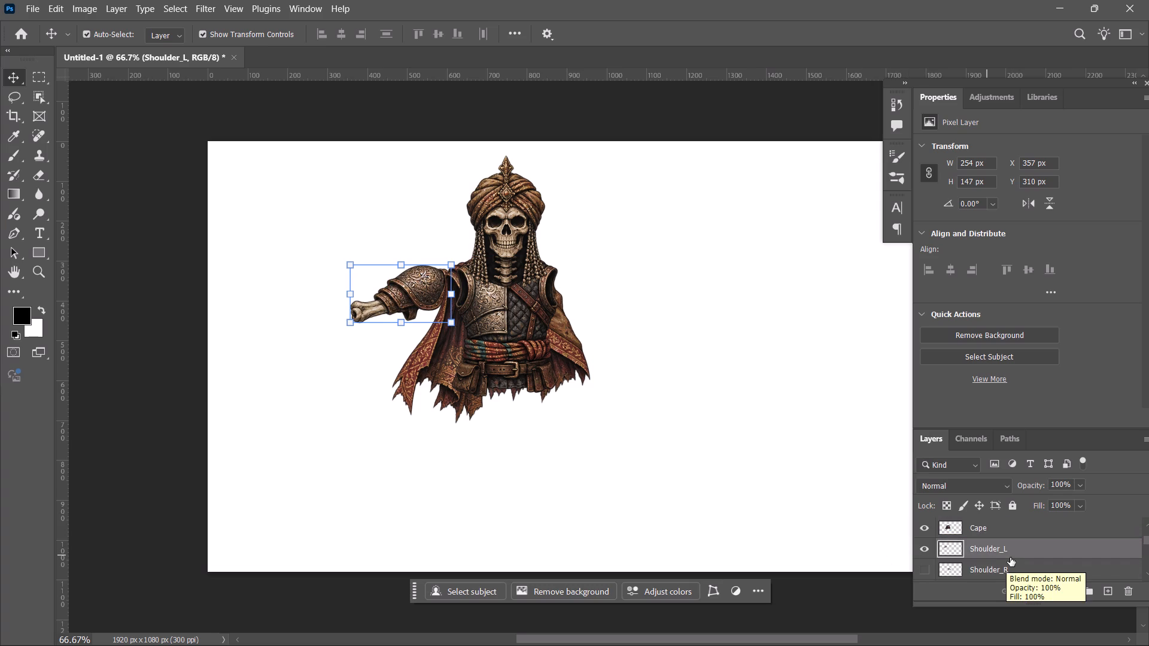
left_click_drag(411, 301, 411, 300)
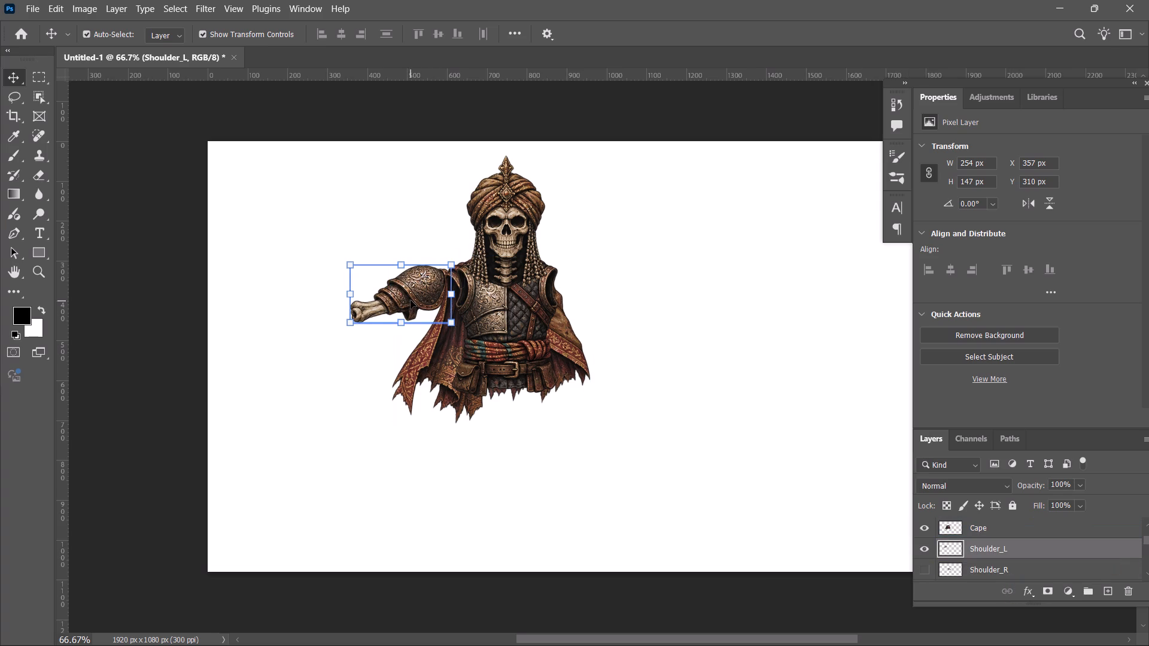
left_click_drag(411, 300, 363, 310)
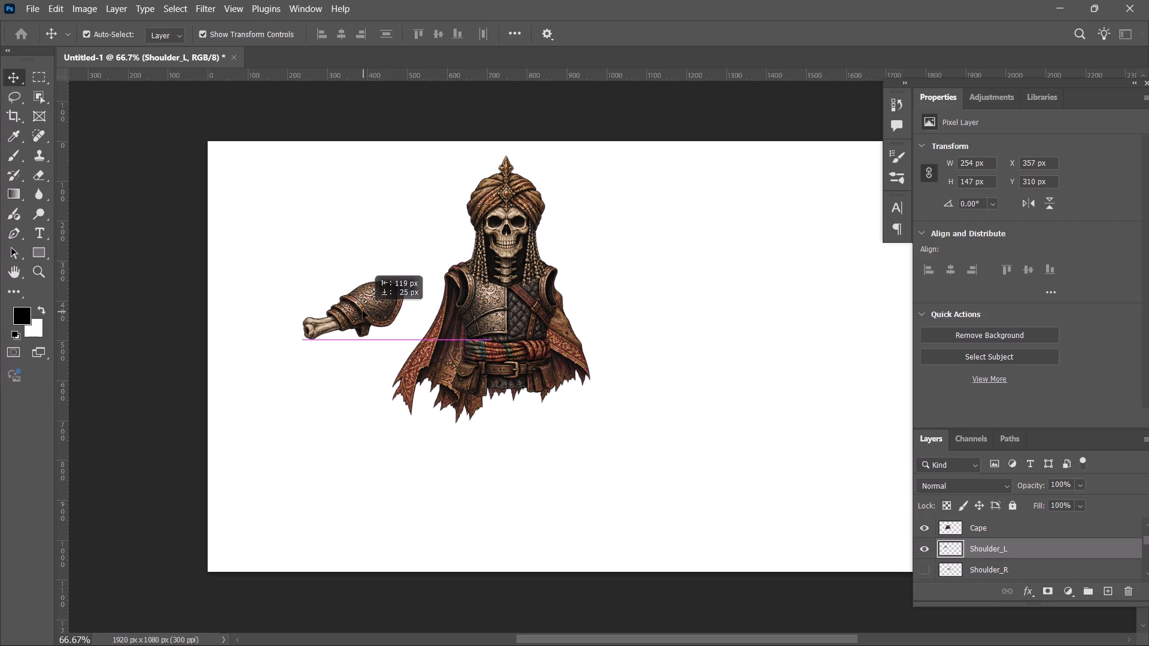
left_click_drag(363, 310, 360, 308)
Move the Cape layer far down the layer stack, below the shoulder and arm layers.
scroll(998, 557, "up", 3)
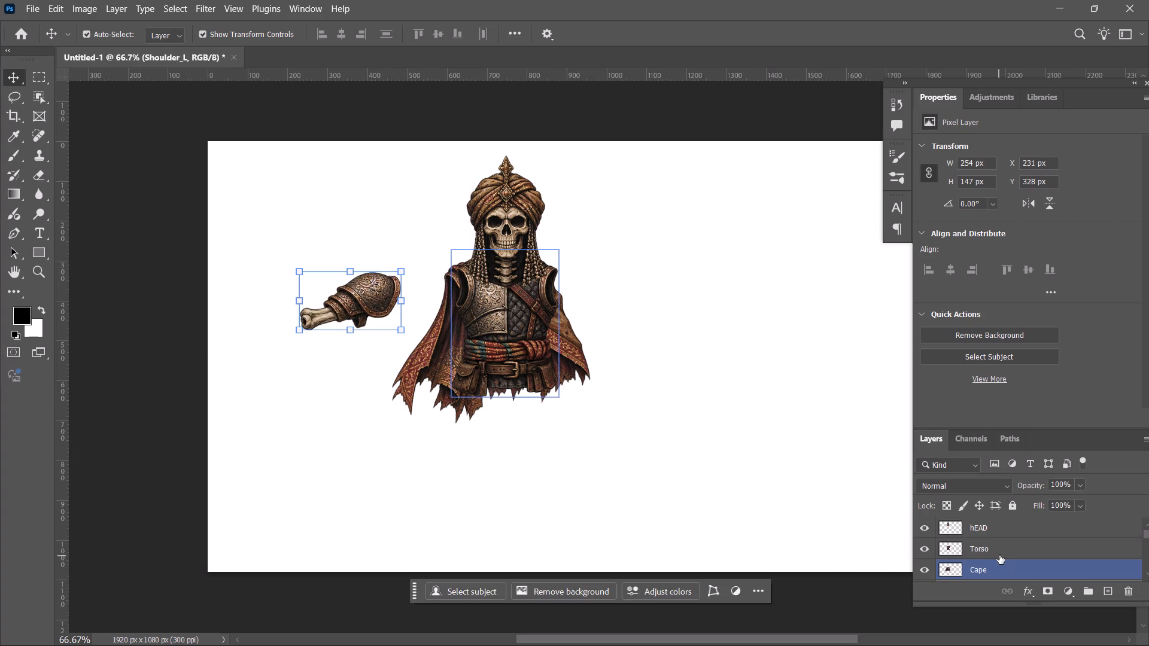
left_click(999, 555)
scroll(1008, 558, "down", 1)
left_click(999, 554)
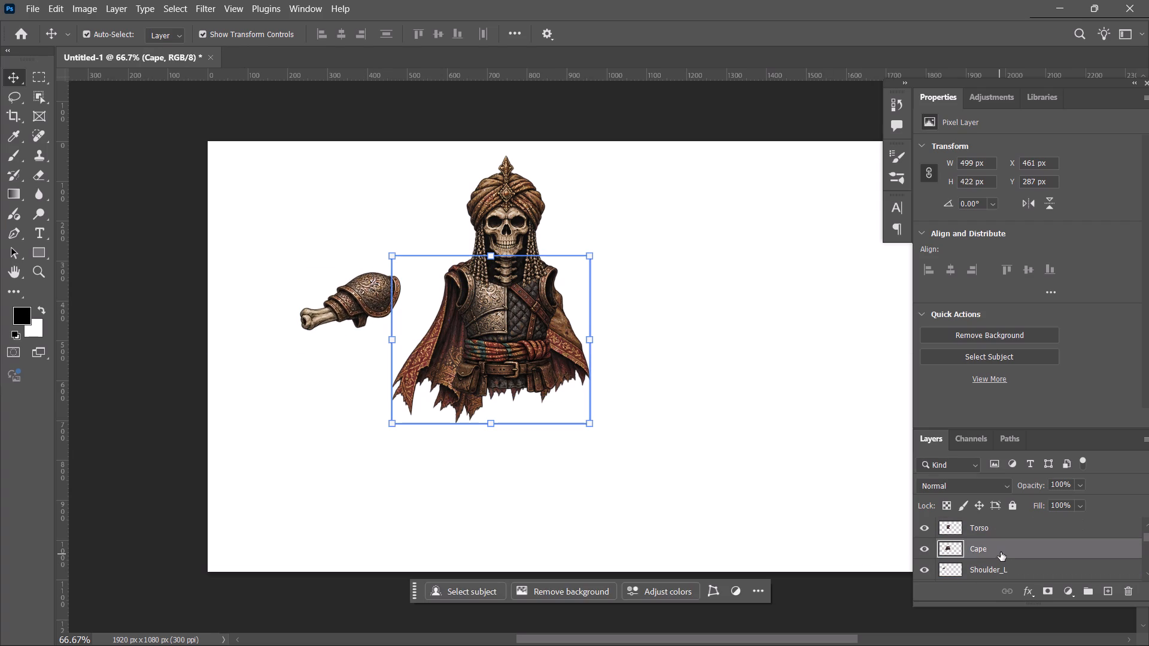
scroll(1001, 553, "up", 2)
scroll(1001, 553, "down", 1)
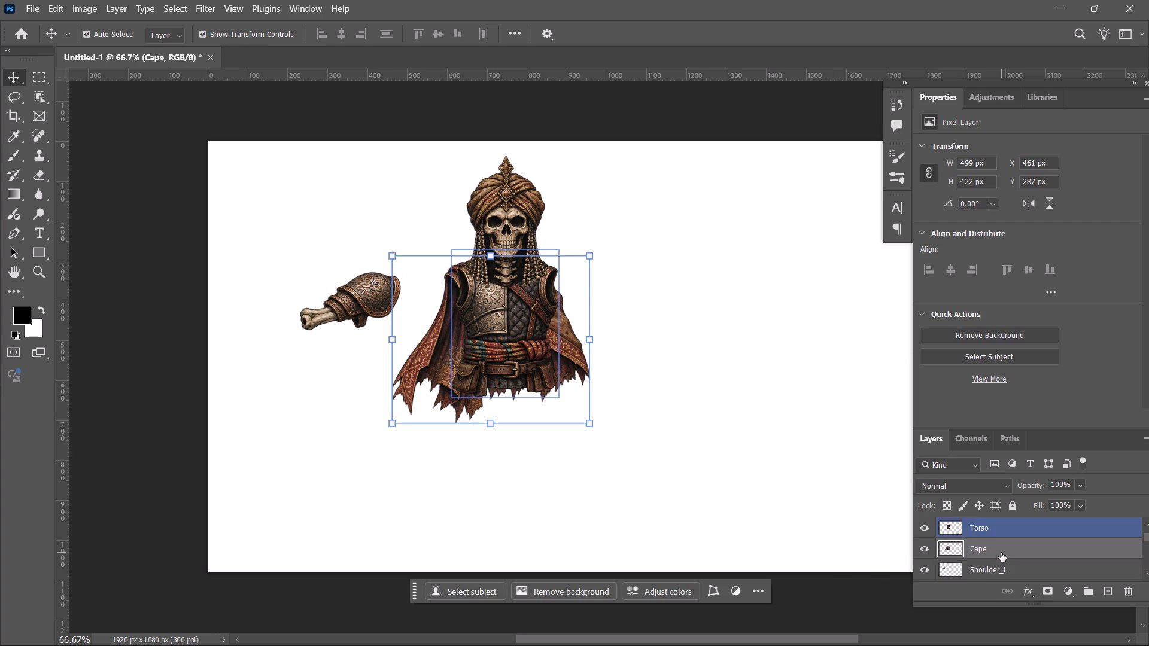
scroll(1001, 553, "down", 1)
scroll(1000, 551, "up", 1)
left_click(1000, 548)
scroll(1003, 566, "down", 4)
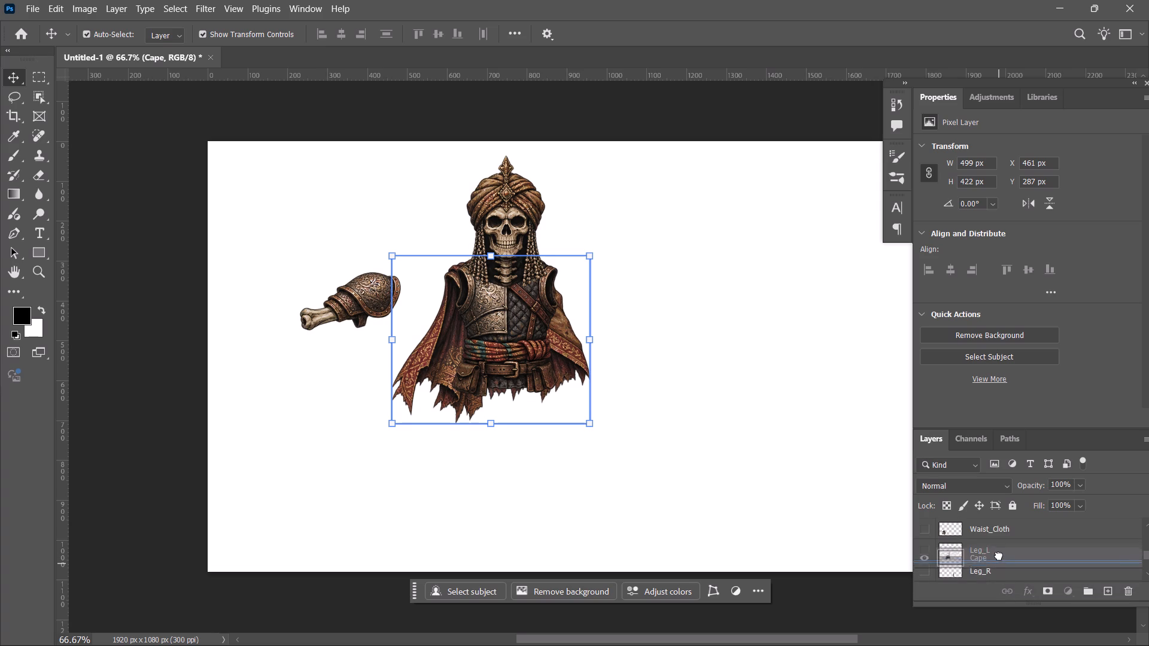
scroll(999, 547, "up", 5)
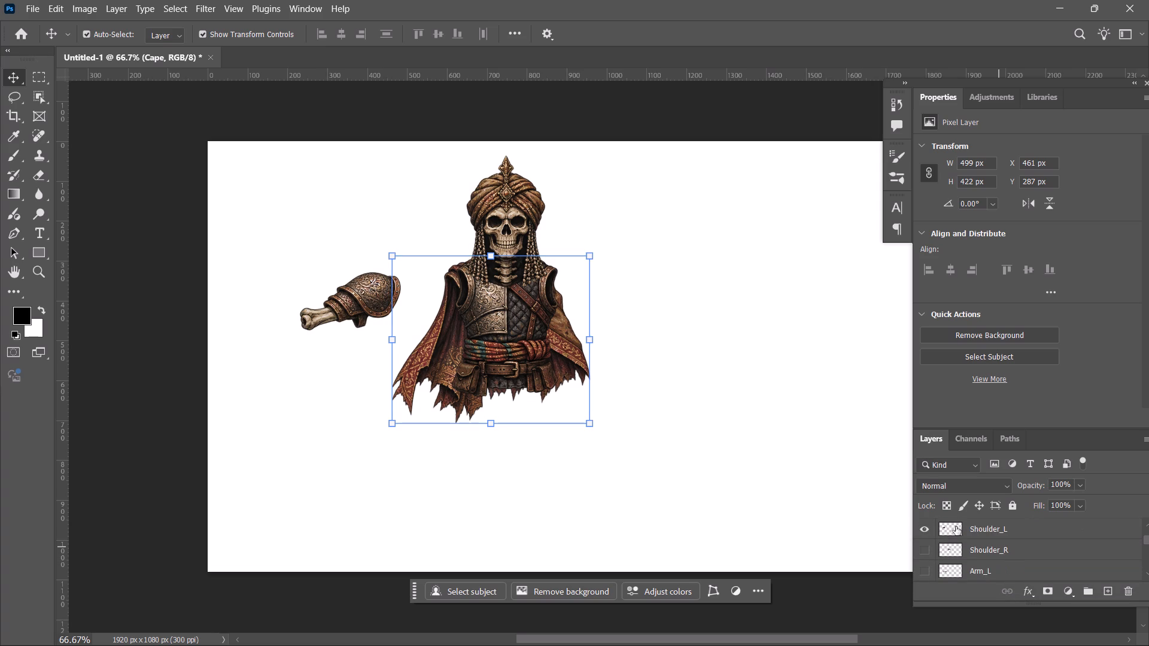
Move the Shoulder_L part over the torso's left armhole at about X 385, Y 310 px.
left_click(335, 309)
left_click_drag(329, 304, 420, 305)
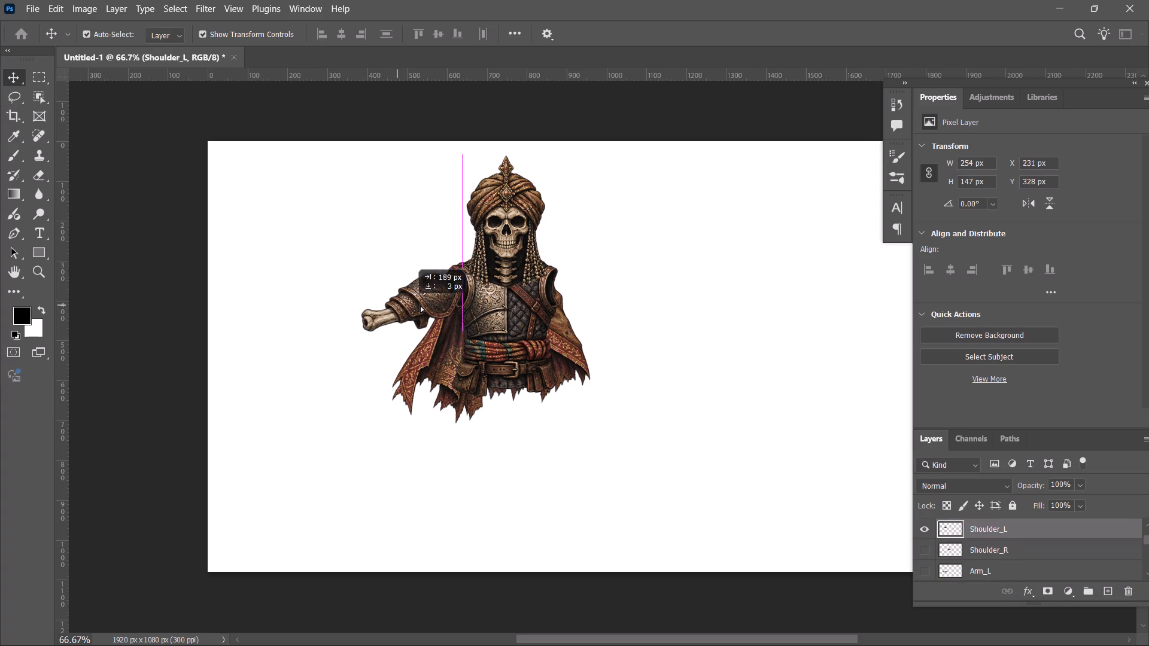
left_click_drag(420, 305, 396, 300)
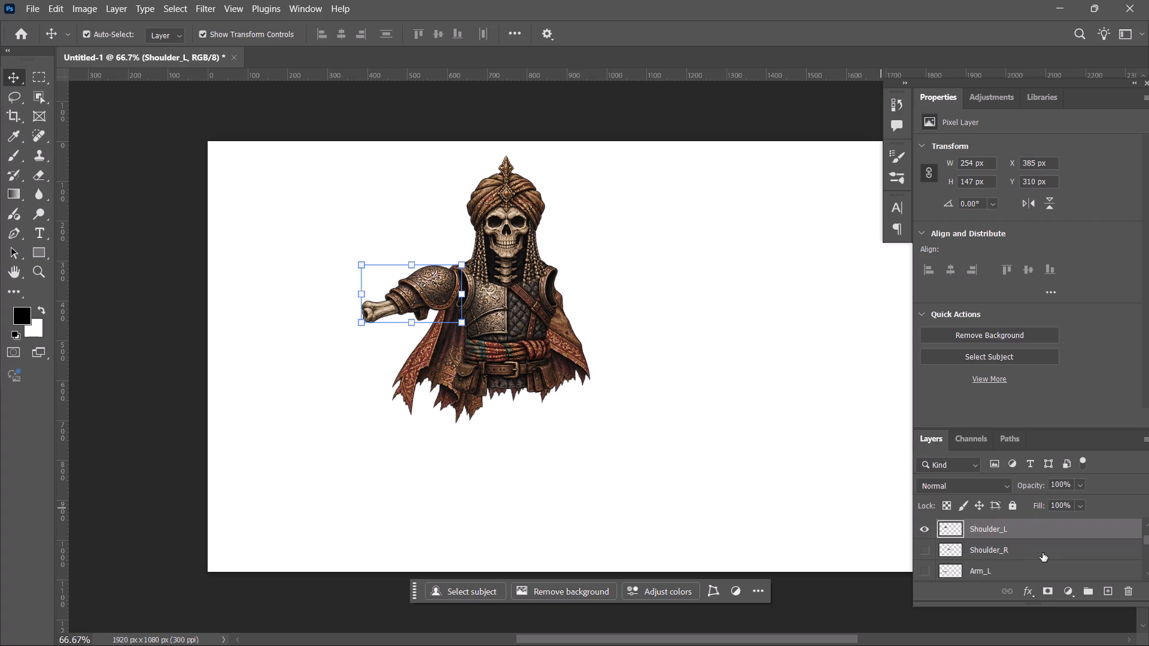
Move the Shoulder_L layer above Torso and directly below hEAD in the layer stack.
scroll(1042, 553, "up", 3)
left_click(1038, 553)
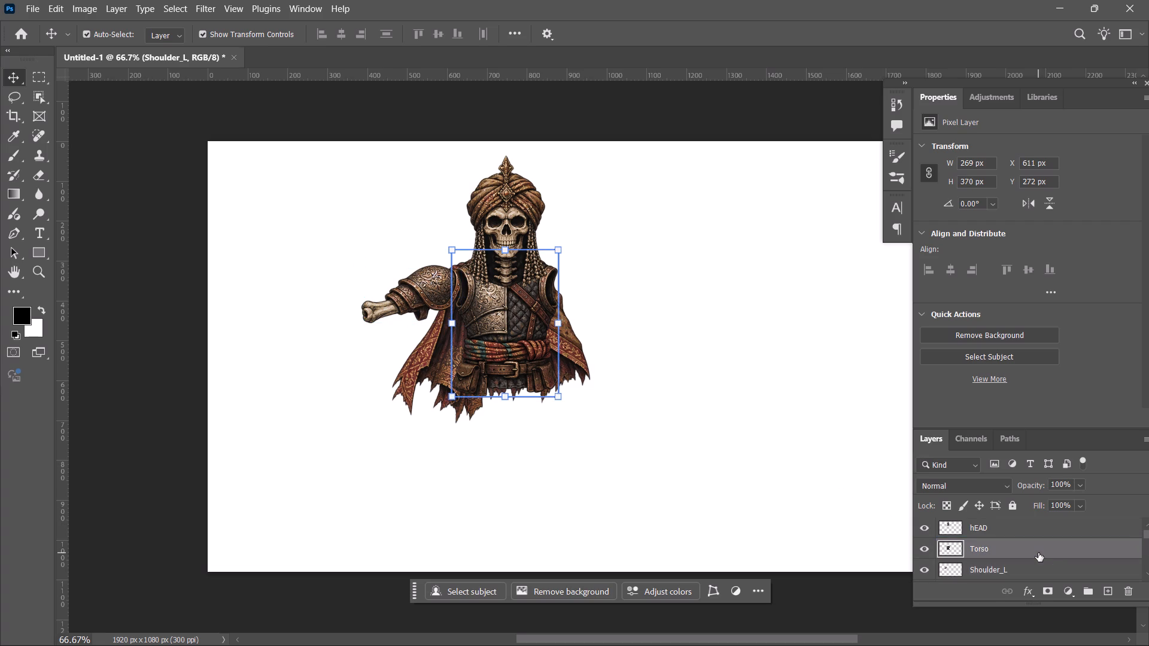
left_click(1008, 568)
left_click_drag(1008, 568, 1004, 547)
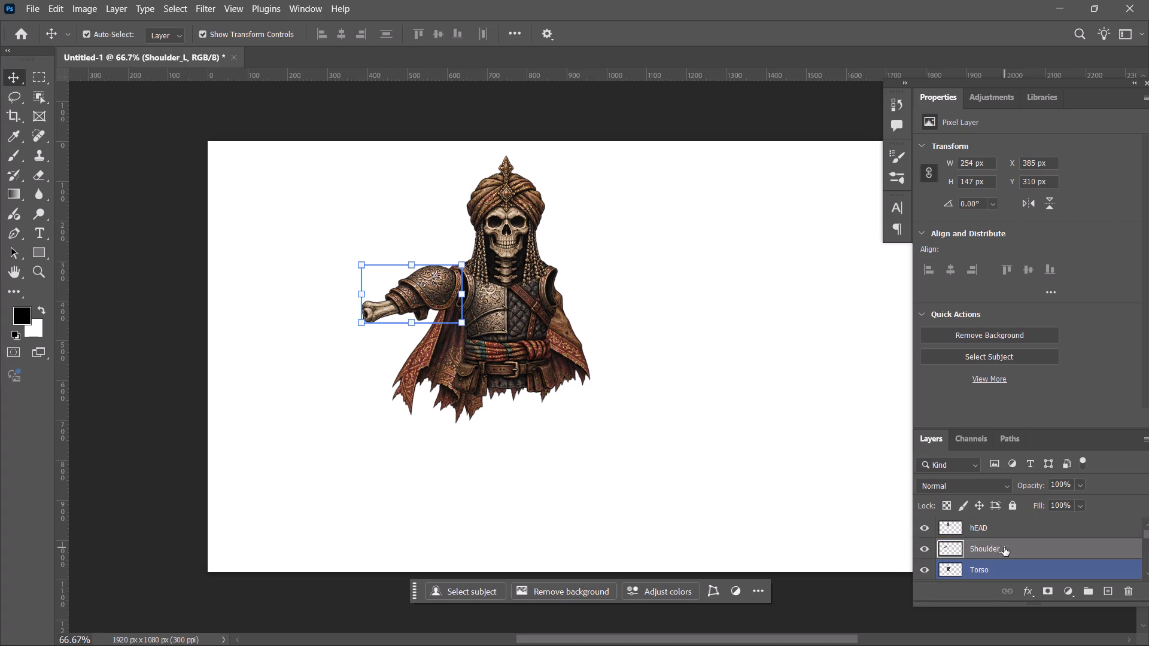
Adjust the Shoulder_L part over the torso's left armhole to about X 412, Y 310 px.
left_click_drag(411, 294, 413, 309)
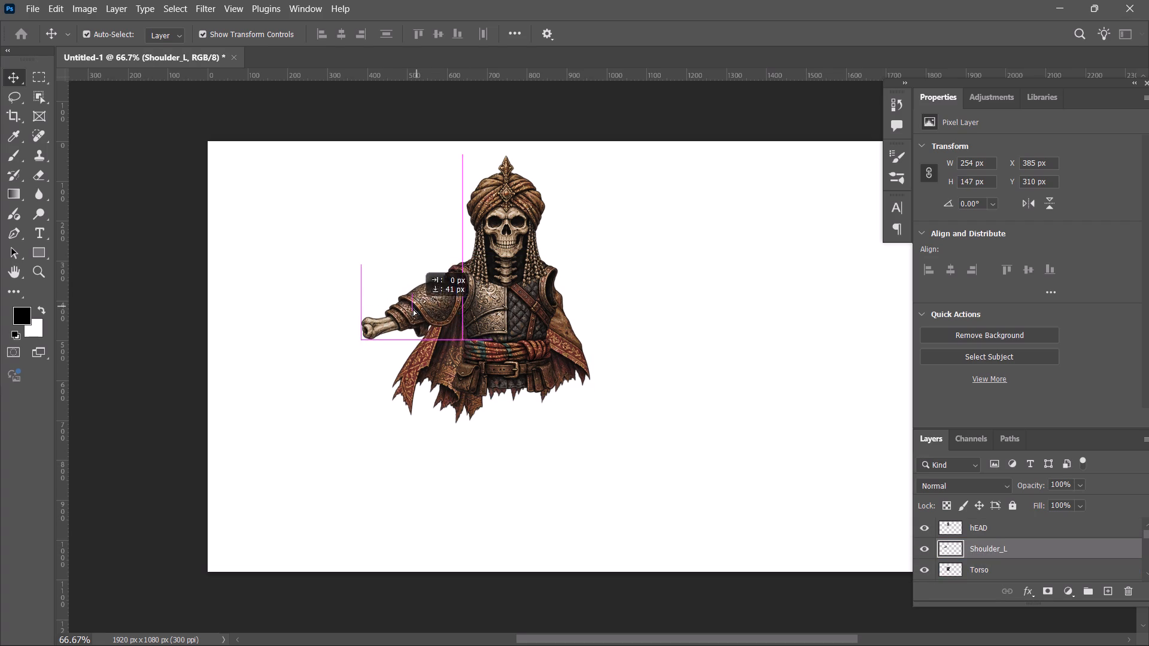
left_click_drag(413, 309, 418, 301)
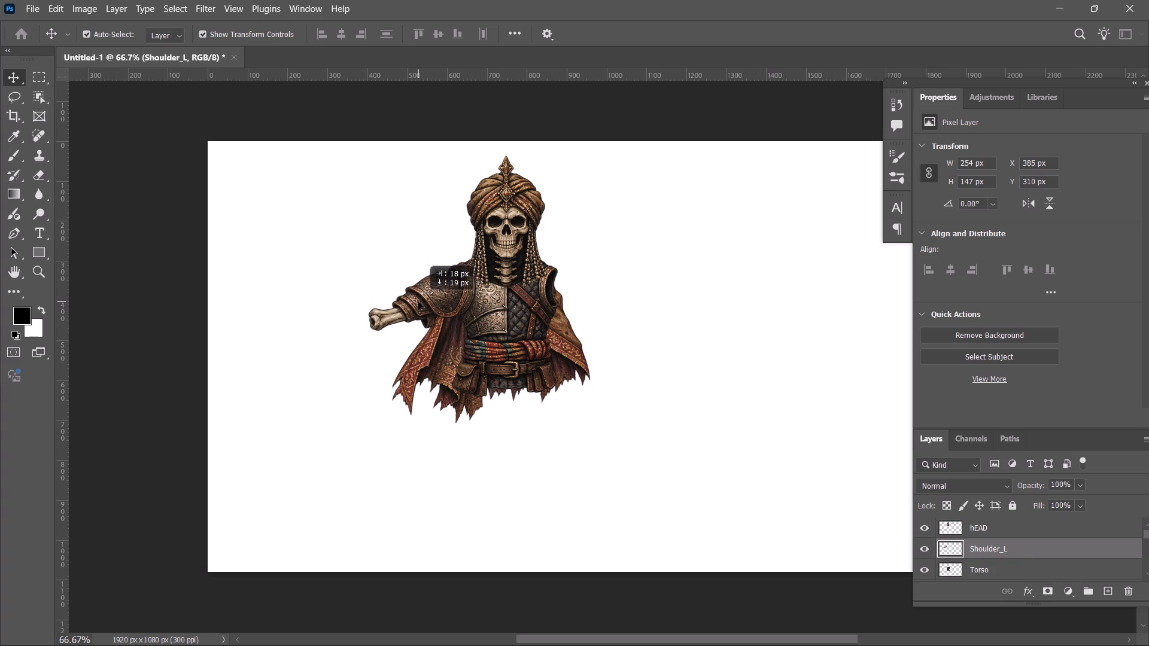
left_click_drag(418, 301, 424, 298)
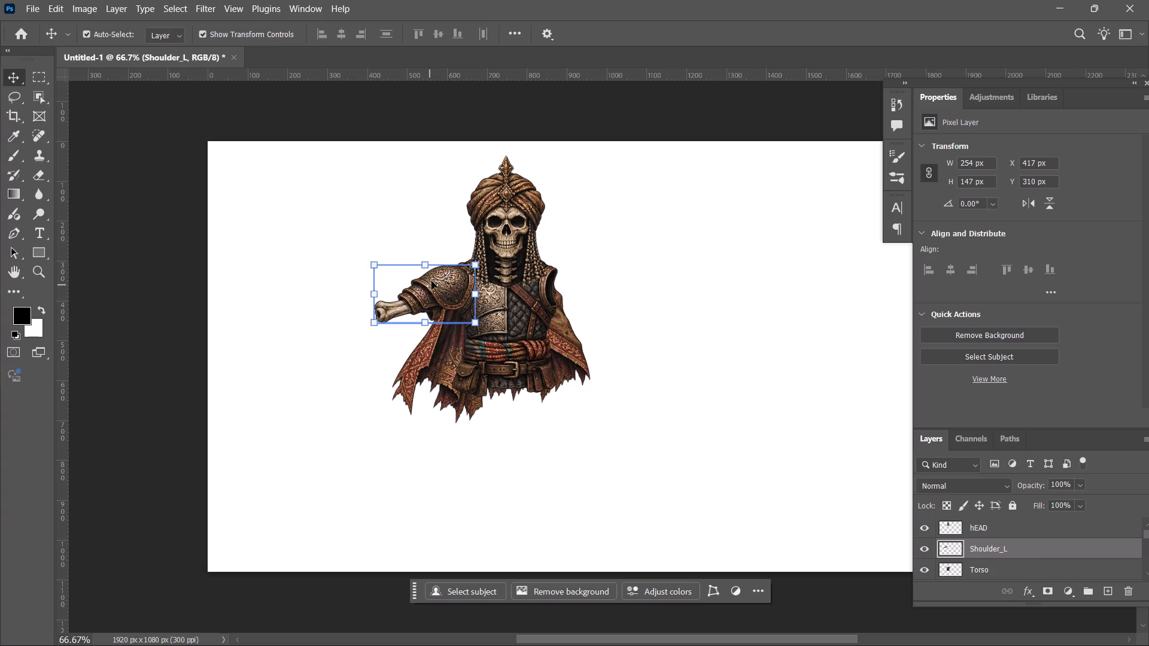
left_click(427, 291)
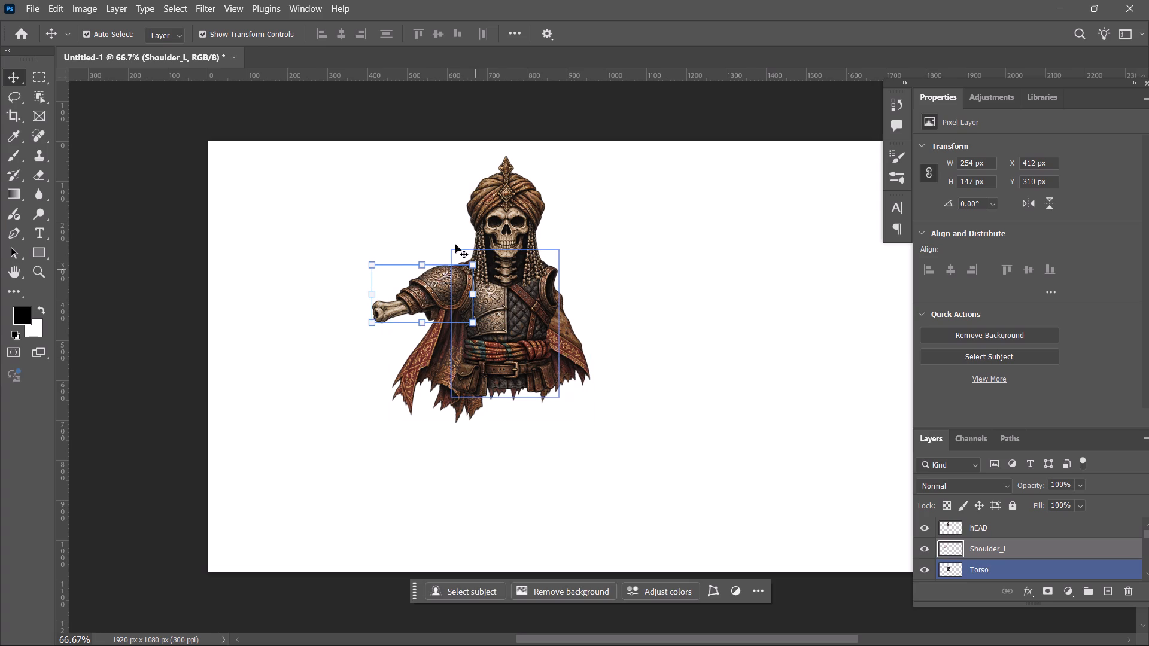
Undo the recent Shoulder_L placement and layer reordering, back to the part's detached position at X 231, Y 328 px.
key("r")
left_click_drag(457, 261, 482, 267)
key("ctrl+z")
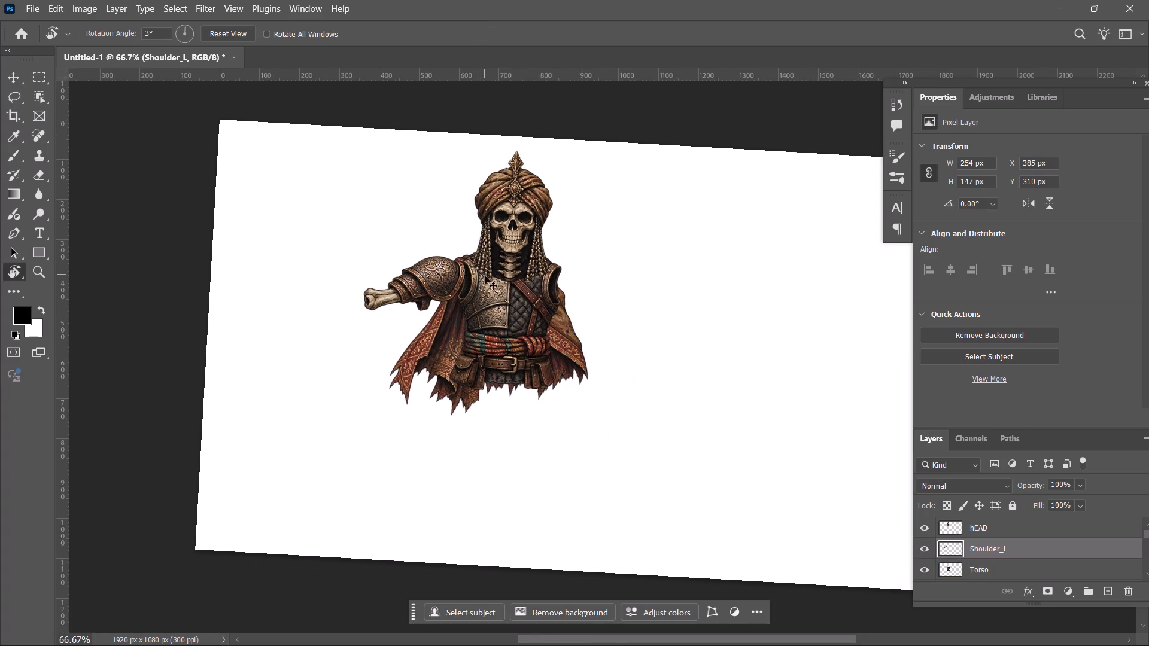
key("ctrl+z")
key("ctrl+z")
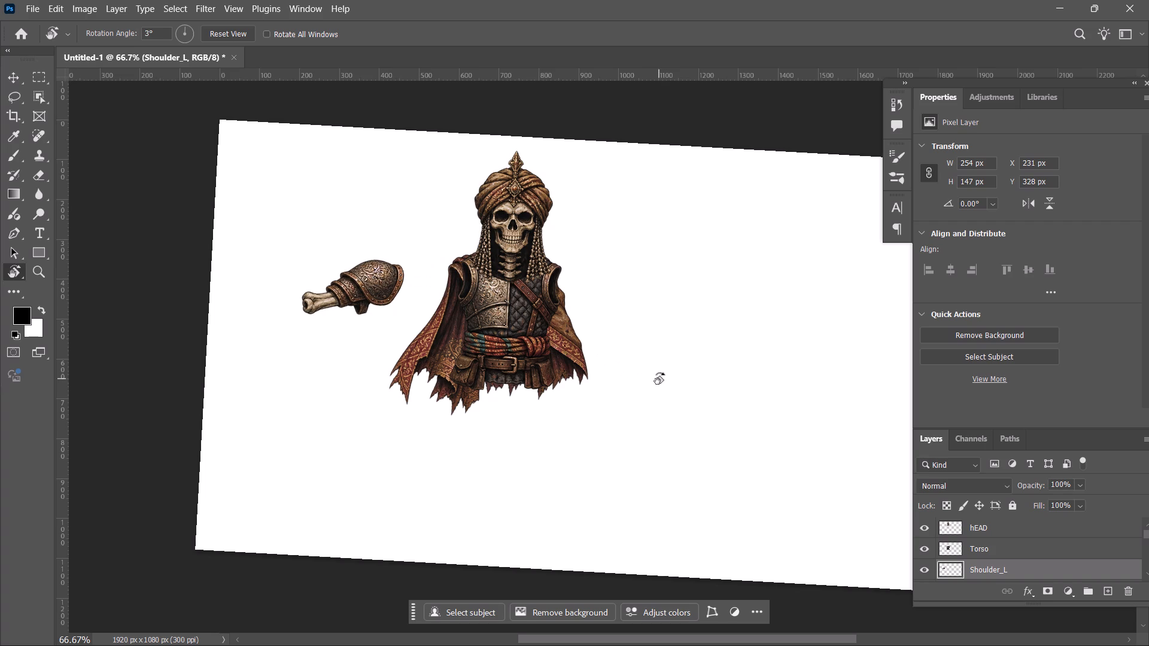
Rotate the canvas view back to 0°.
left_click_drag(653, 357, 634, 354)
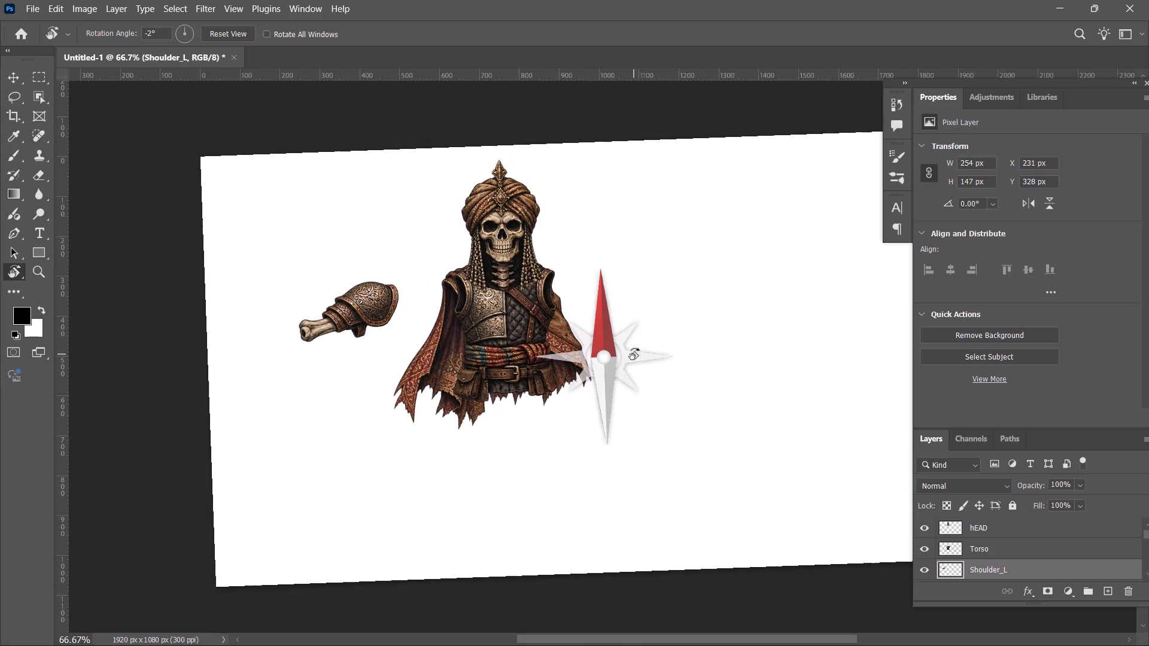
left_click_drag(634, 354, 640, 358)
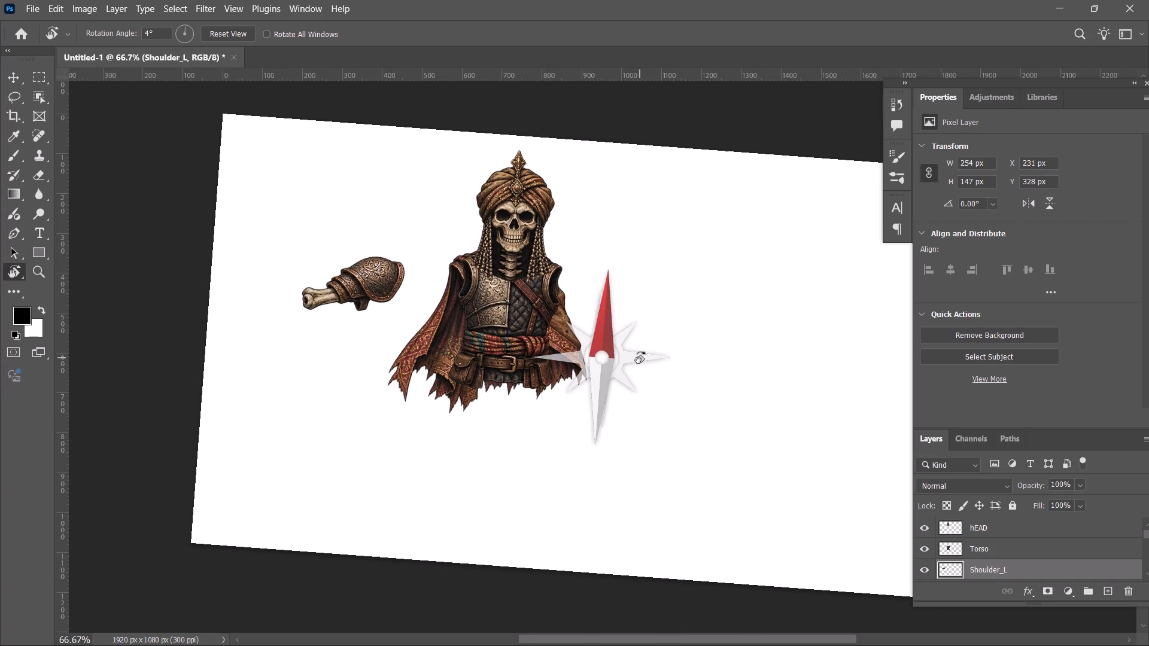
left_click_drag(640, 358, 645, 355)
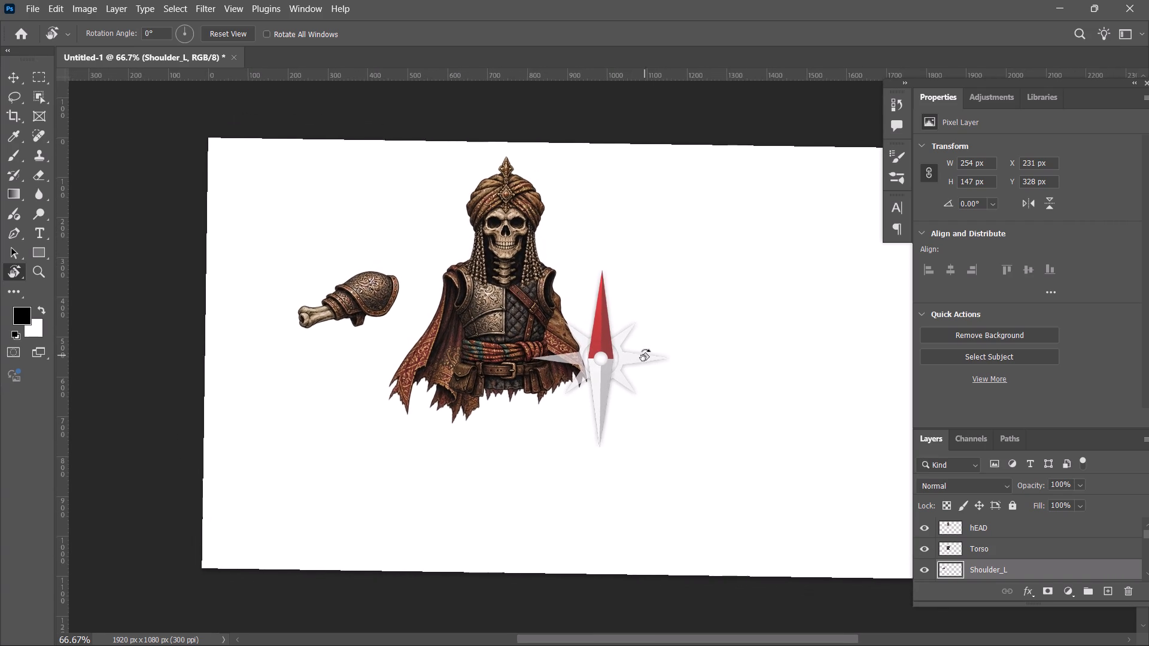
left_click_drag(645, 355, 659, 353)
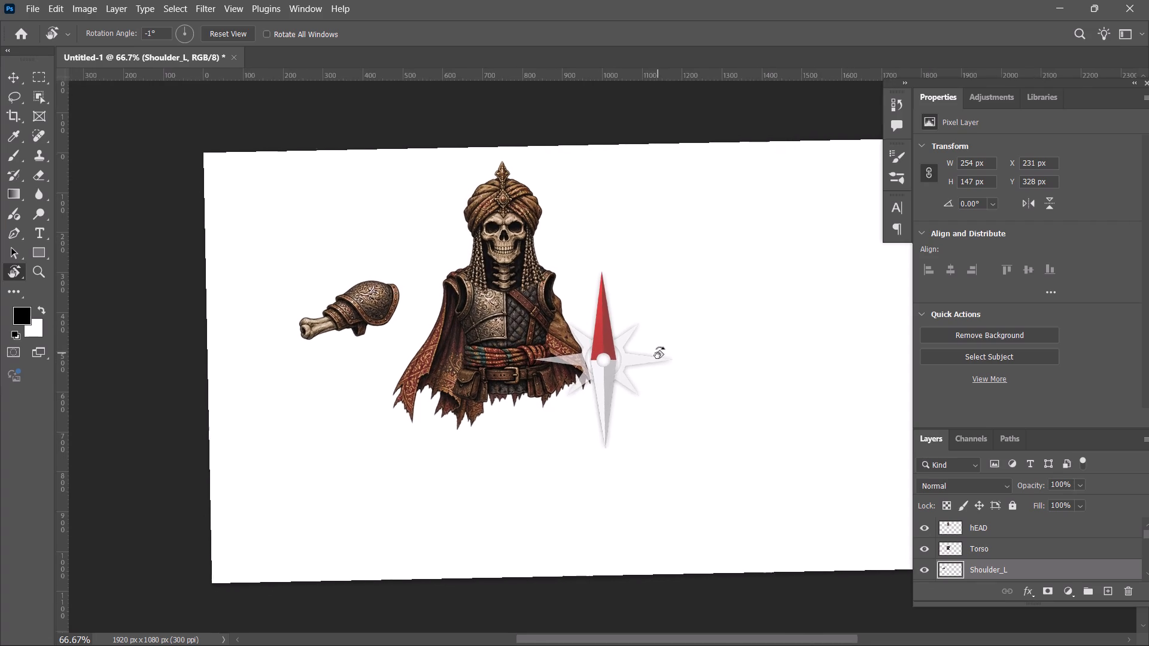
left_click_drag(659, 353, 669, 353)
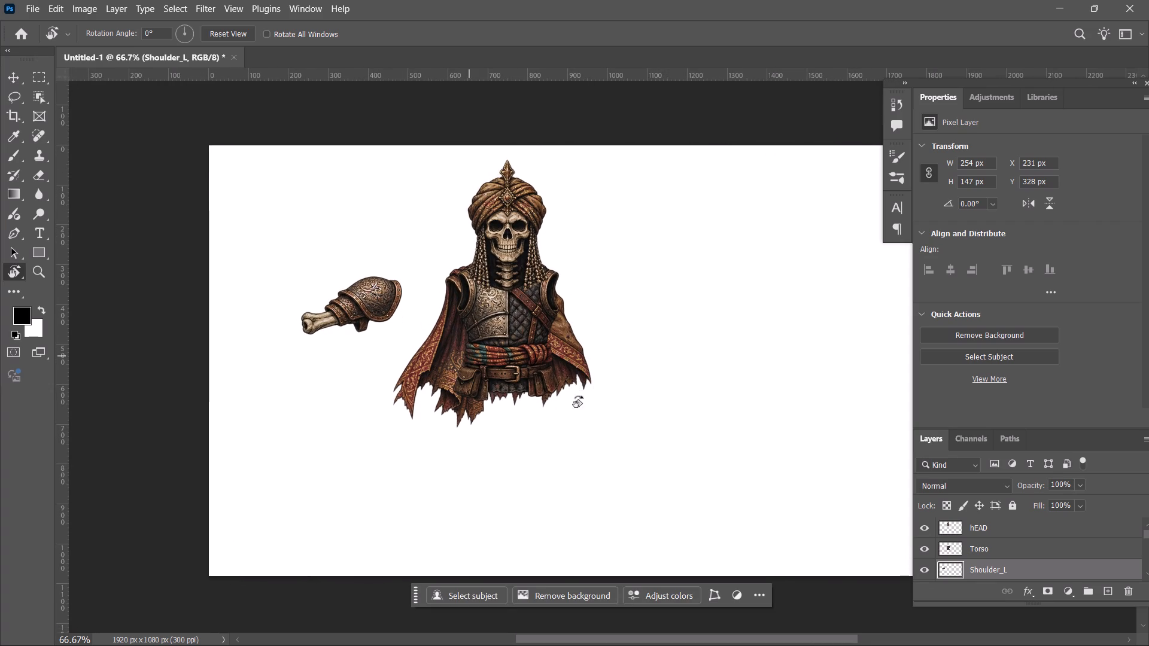
Move the Shoulder_L part next to the torso's left armhole, at about X 357, Y 310 px.
left_click(986, 546)
left_click(986, 564)
key("w")
left_click(16, 84)
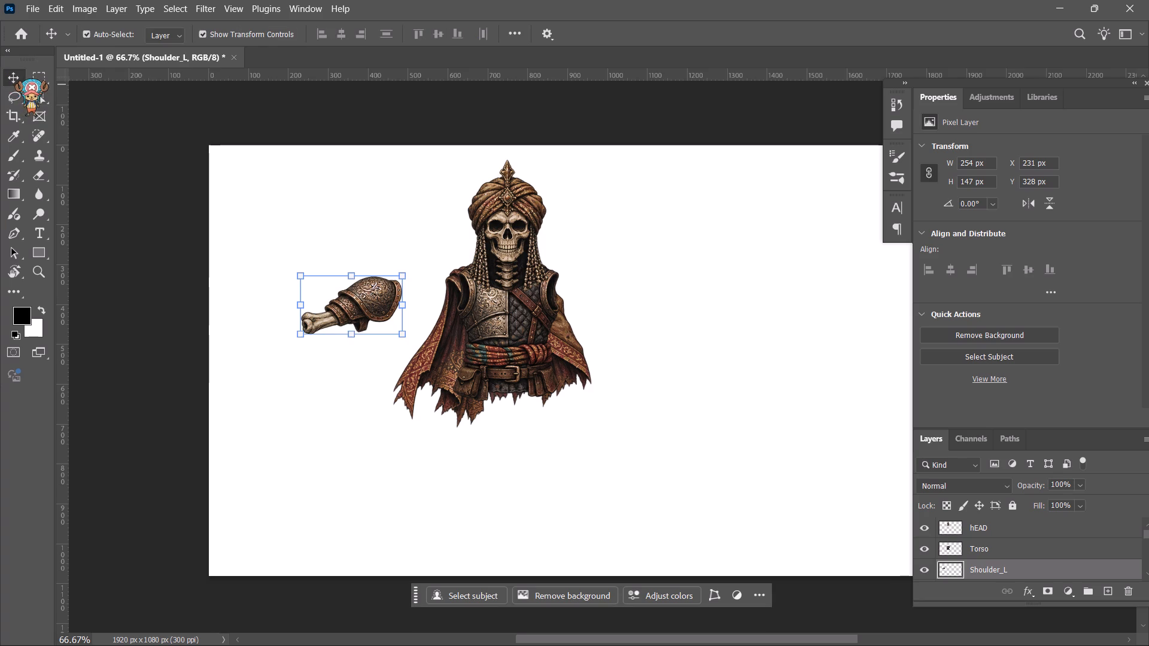
left_click_drag(360, 310, 430, 309)
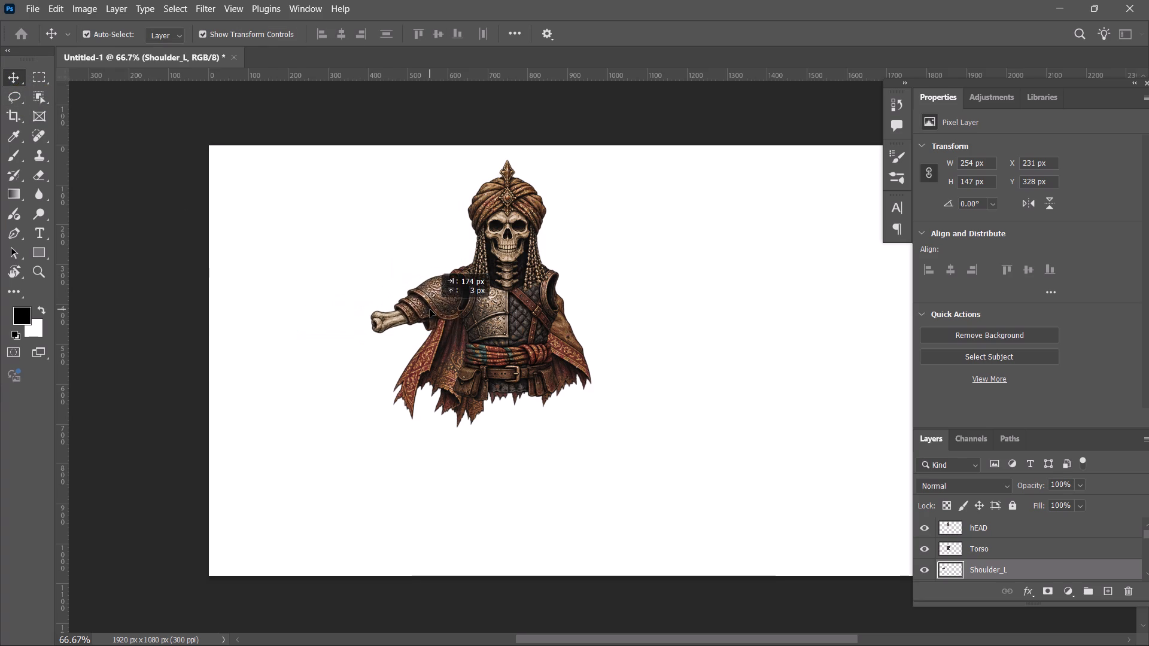
left_click_drag(430, 309, 409, 307)
Move the Shoulder_L layer above Torso and directly below hEAD in the layer stack.
scroll(1002, 550, "down", 1)
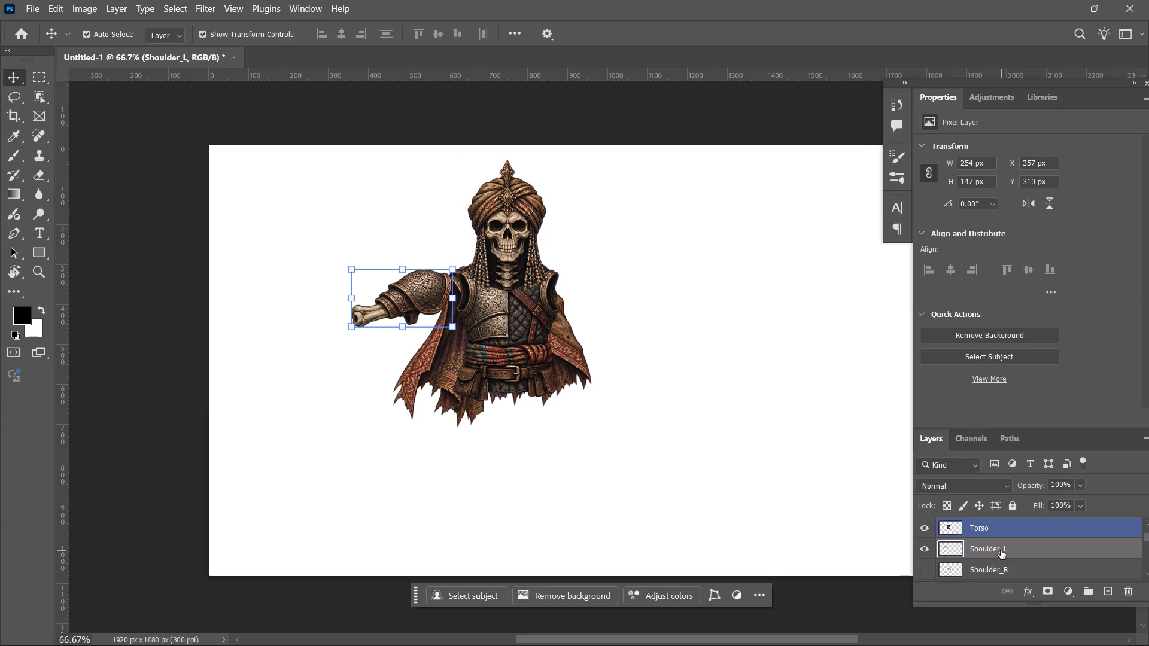
scroll(1007, 544, "up", 1)
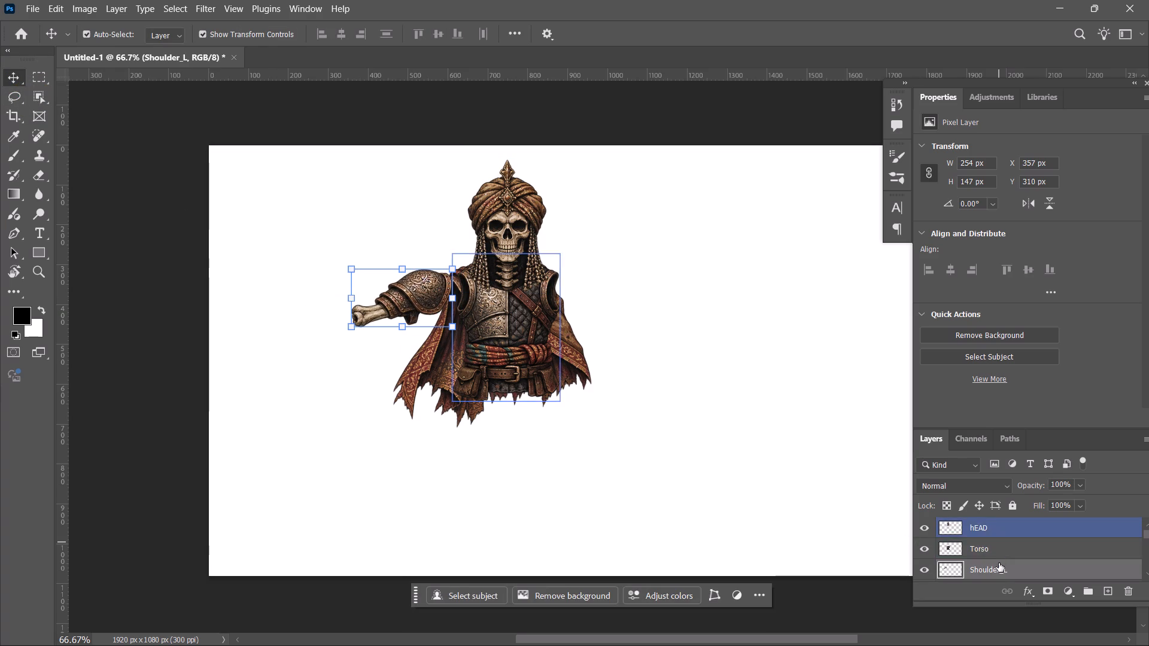
left_click_drag(999, 569, 998, 535)
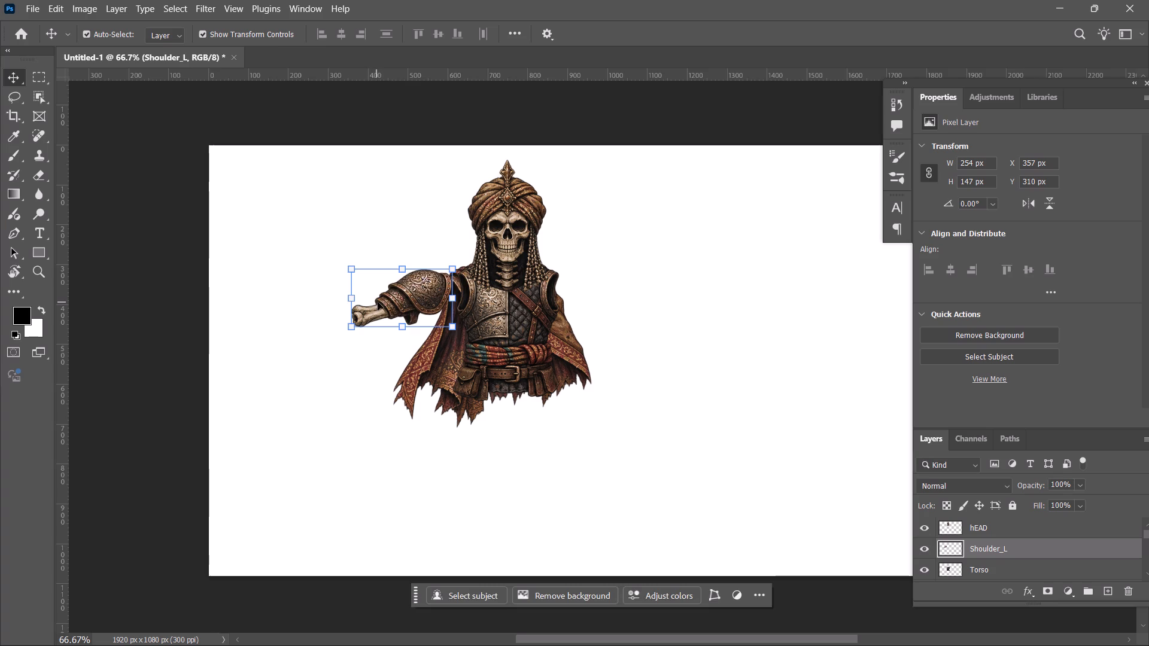
Rotate Shoulder_L about 8° clockwise and place it over the left armhole at about X 392, Y 312 px.
left_click_drag(388, 301, 409, 304)
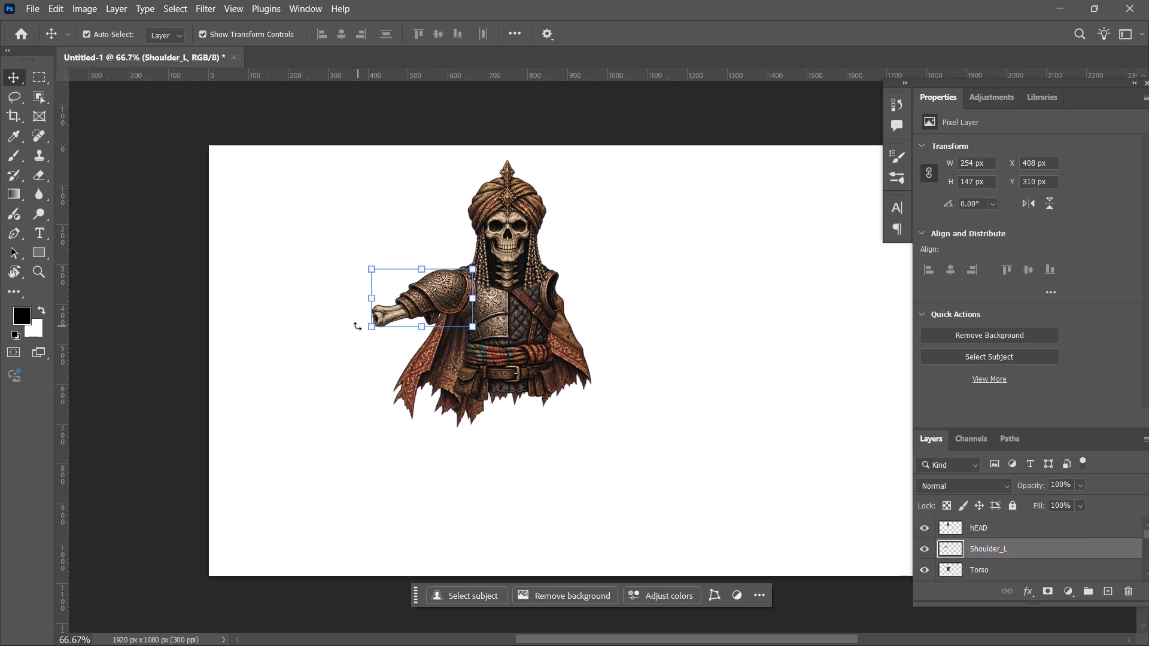
left_click_drag(357, 326, 359, 325)
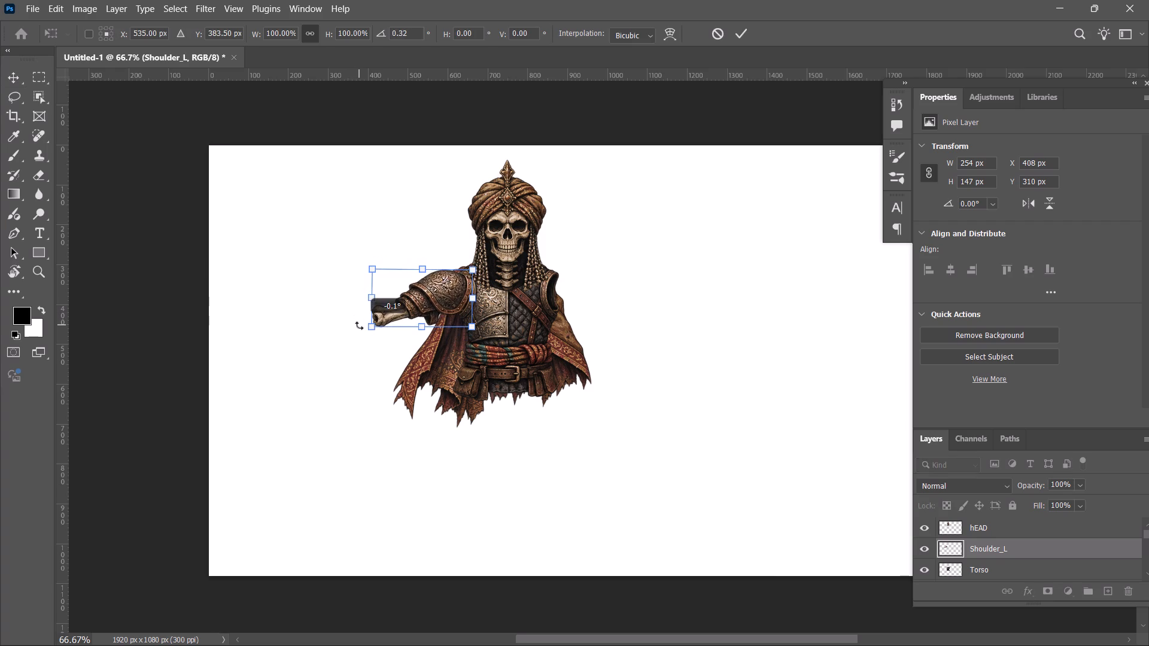
left_click_drag(359, 325, 338, 301)
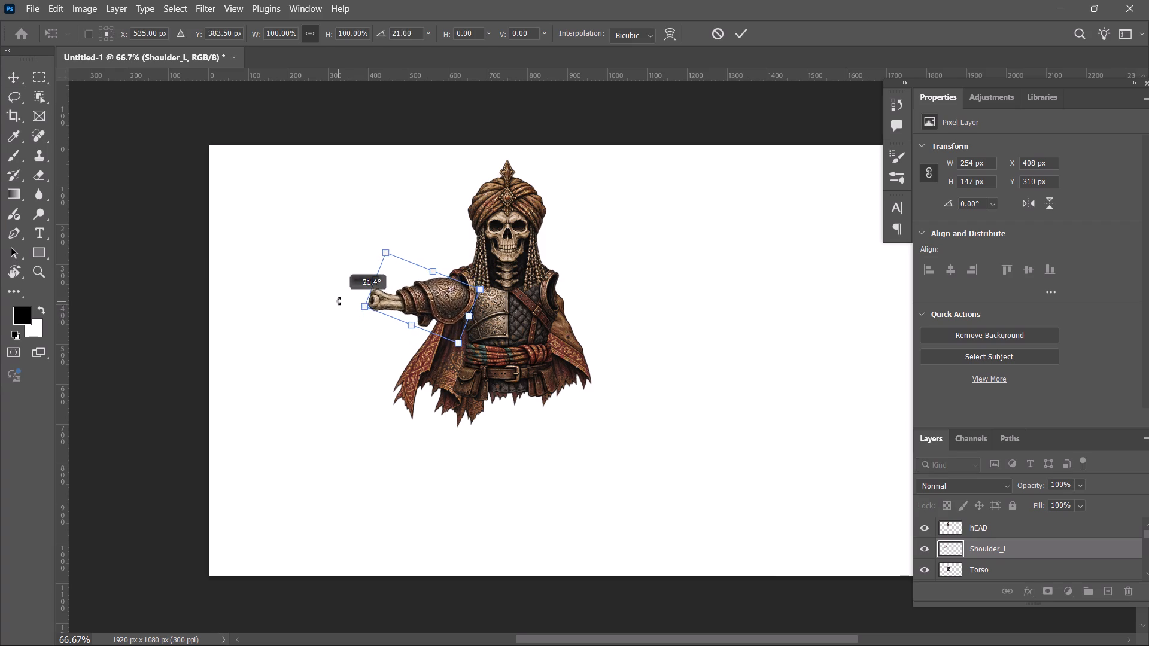
left_click_drag(338, 301, 345, 319)
left_click(418, 301)
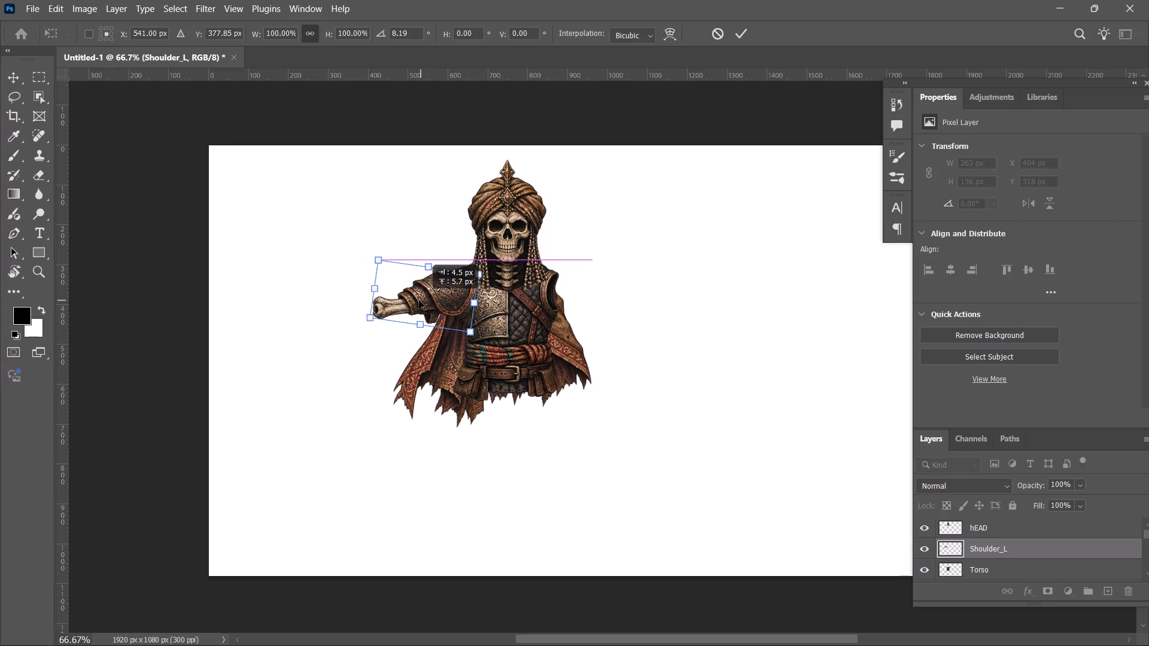
left_click(279, 352)
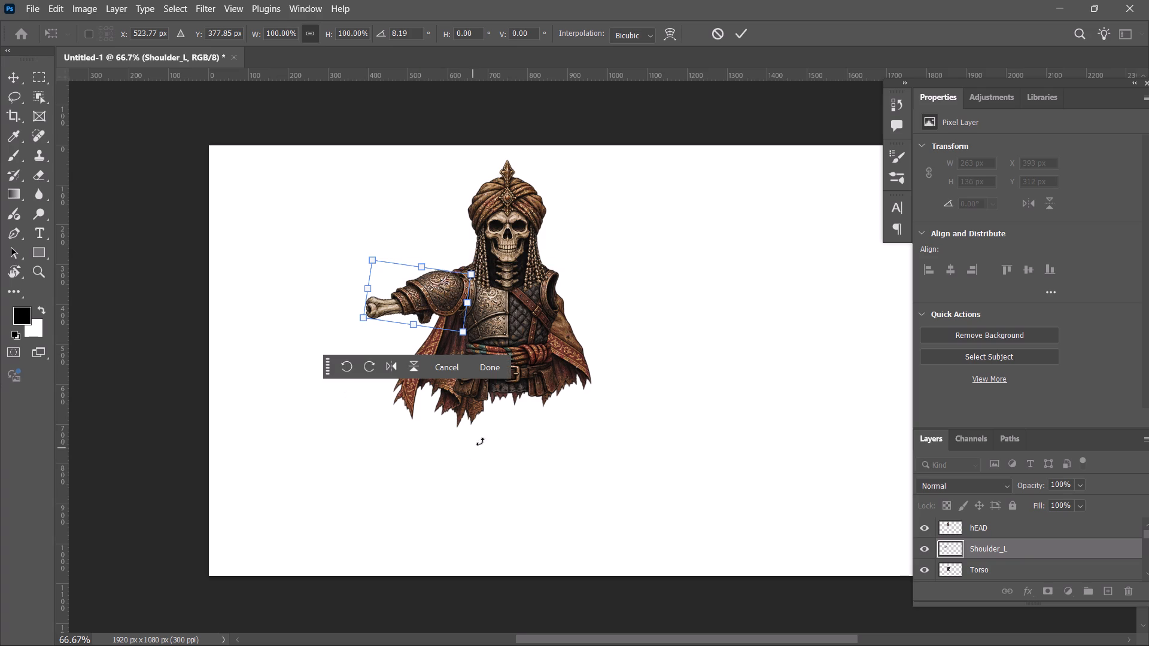
left_click_drag(762, 492, 757, 484)
left_click(638, 425)
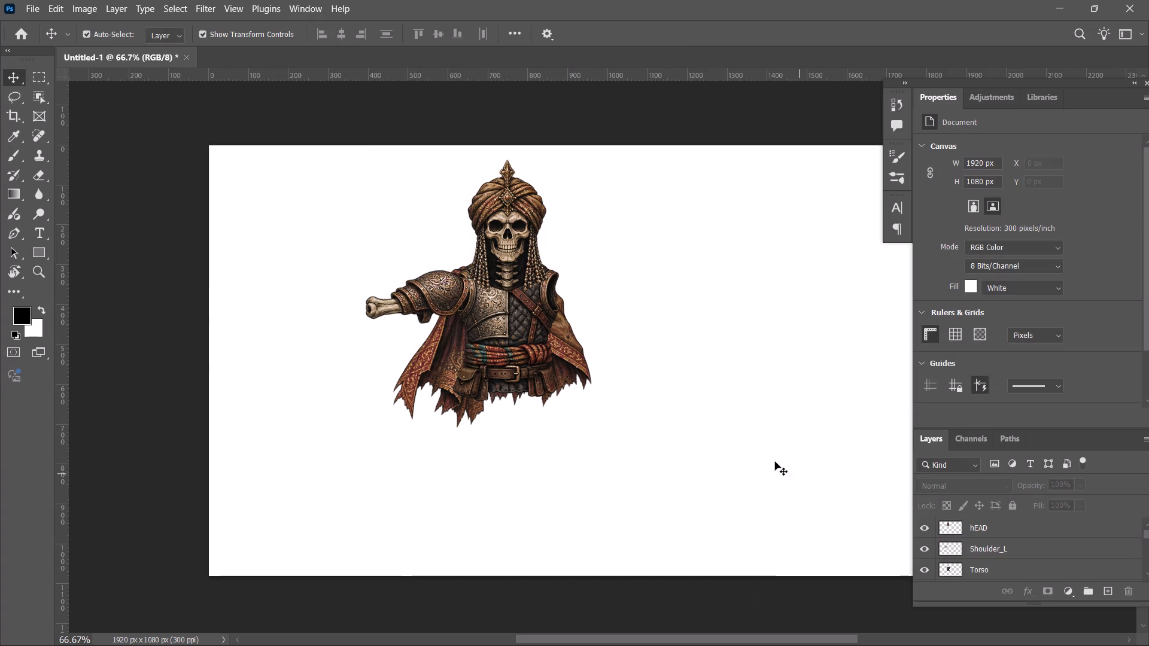
Fine-tune the rotated Shoulder_L part against the torso, at about X 411, Y 321 px.
left_click_drag(430, 294, 440, 293)
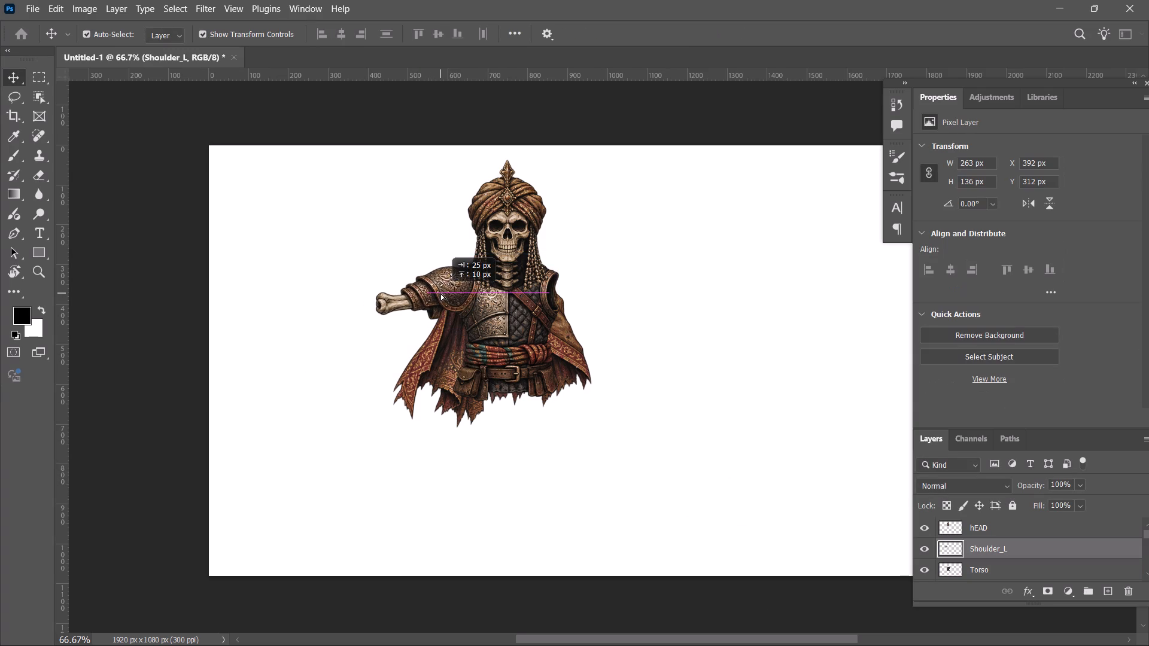
left_click_drag(440, 293, 438, 295)
left_click(651, 318)
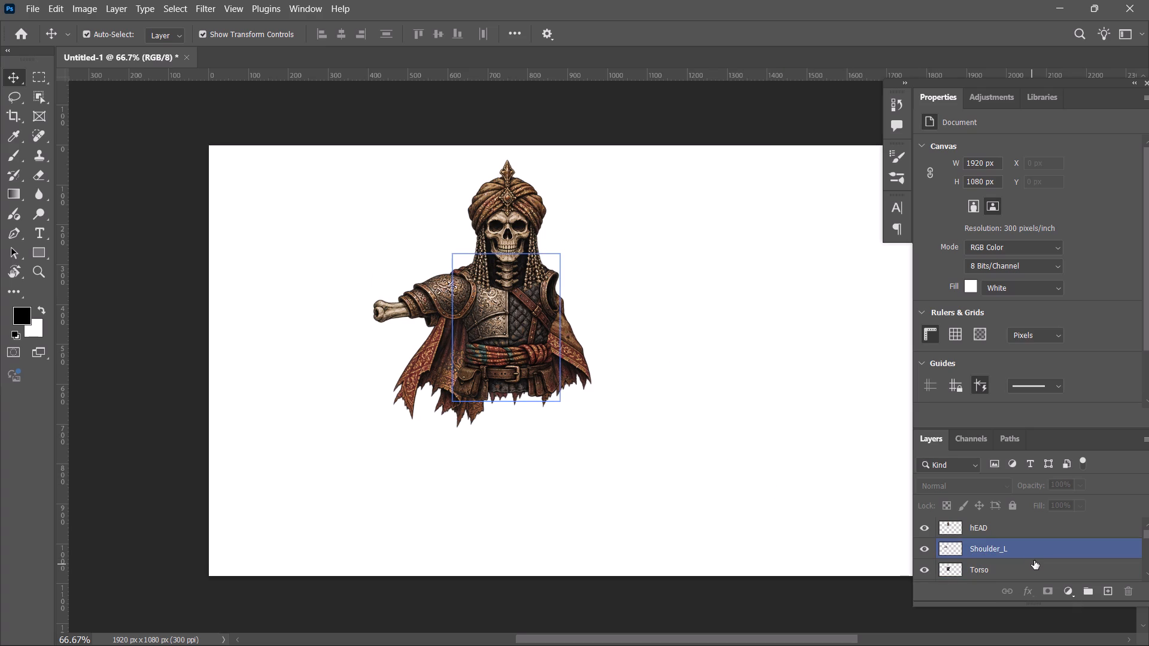
Move the Shoulder_R layer above Torso and directly below Shoulder_L in the layer stack.
scroll(1031, 573, "down", 1)
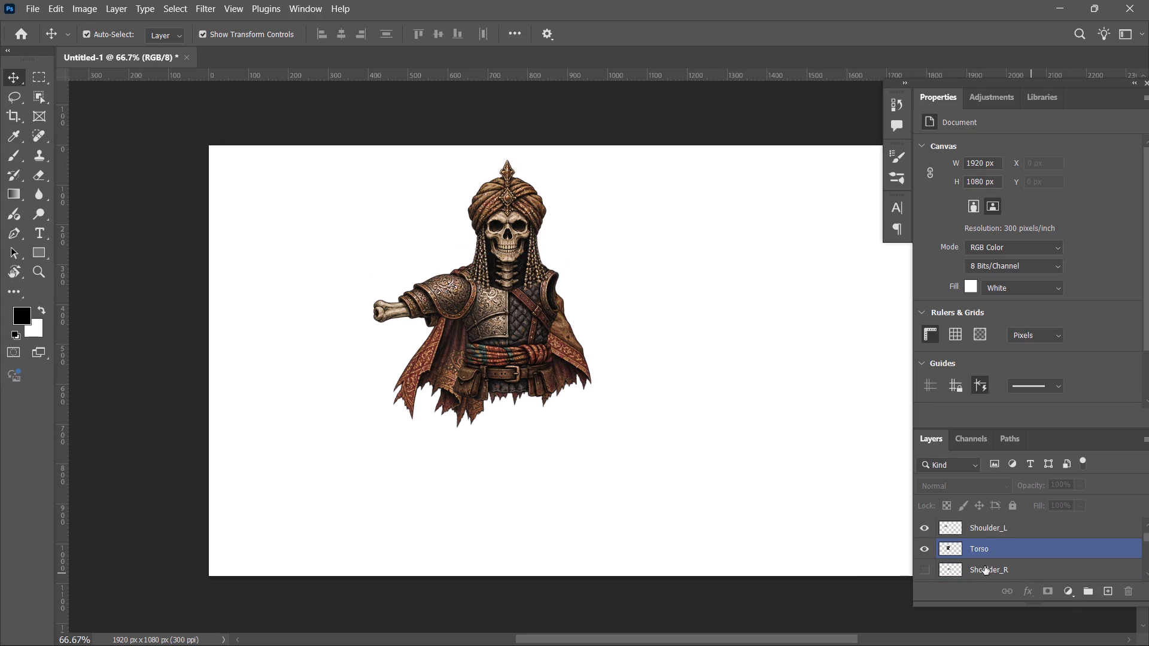
left_click_drag(997, 572, 995, 544)
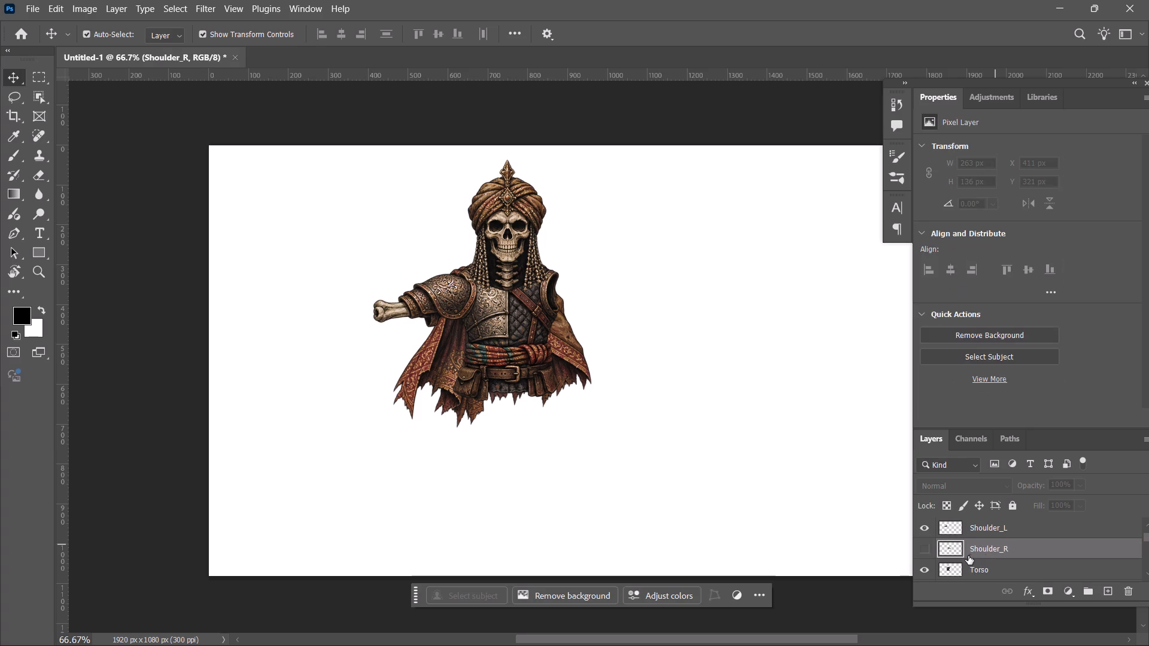
Show the Shoulder_R layer and move the part over the torso's empty right armhole, level with the opposite shoulder.
left_click(926, 546)
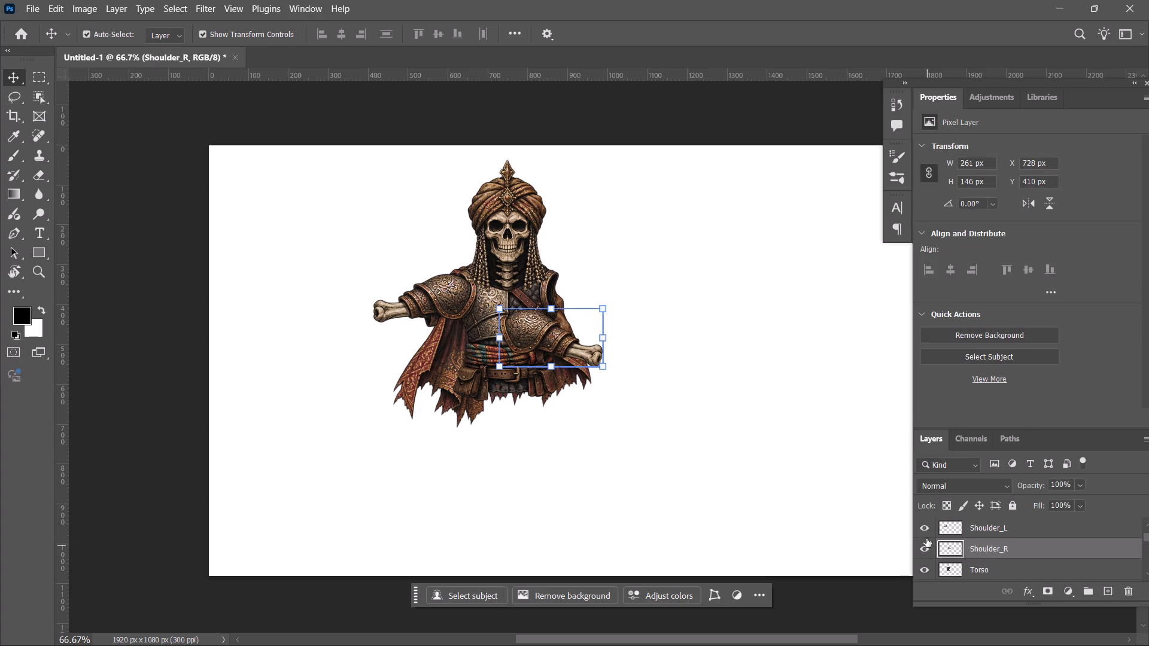
left_click_drag(510, 340, 549, 302)
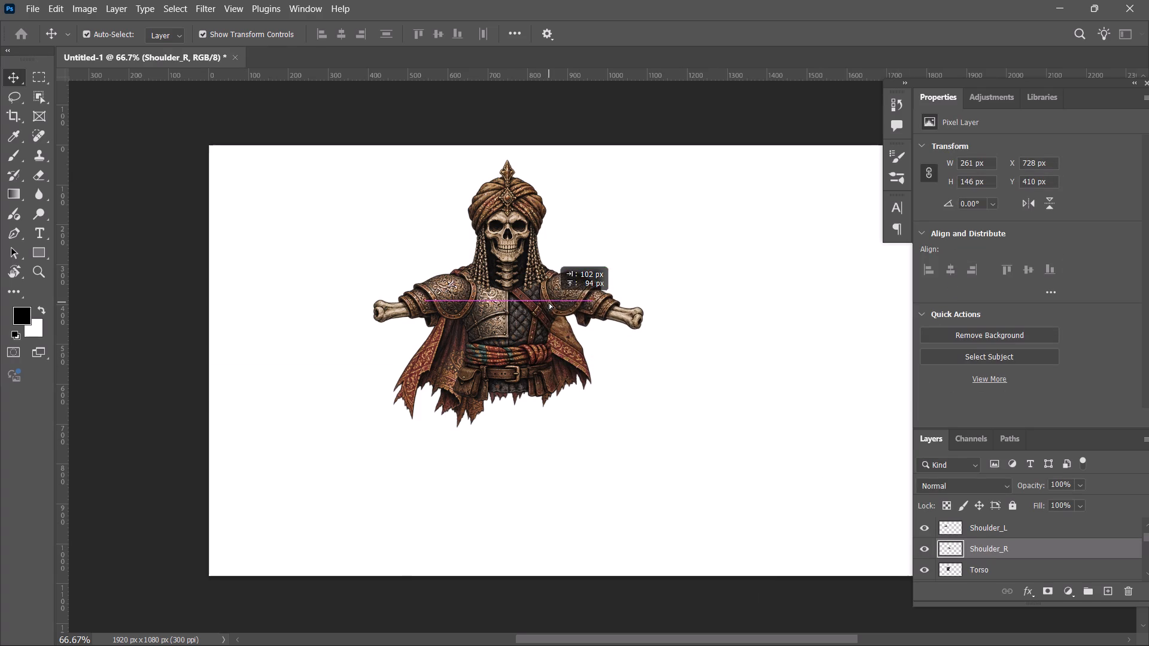
left_click_drag(549, 302, 554, 297)
left_click(721, 383)
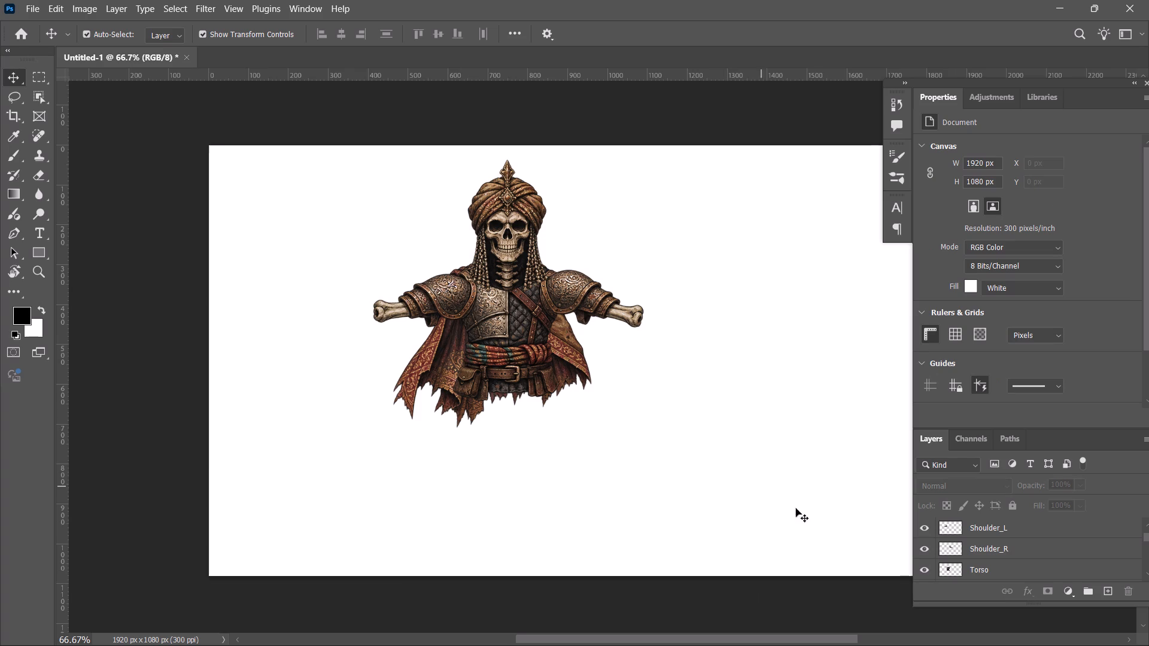
Show the Arm_L layer and move the forearm to the end of Shoulder_L's bone, at about X 106, Y 370 px.
scroll(969, 535, "down", 1)
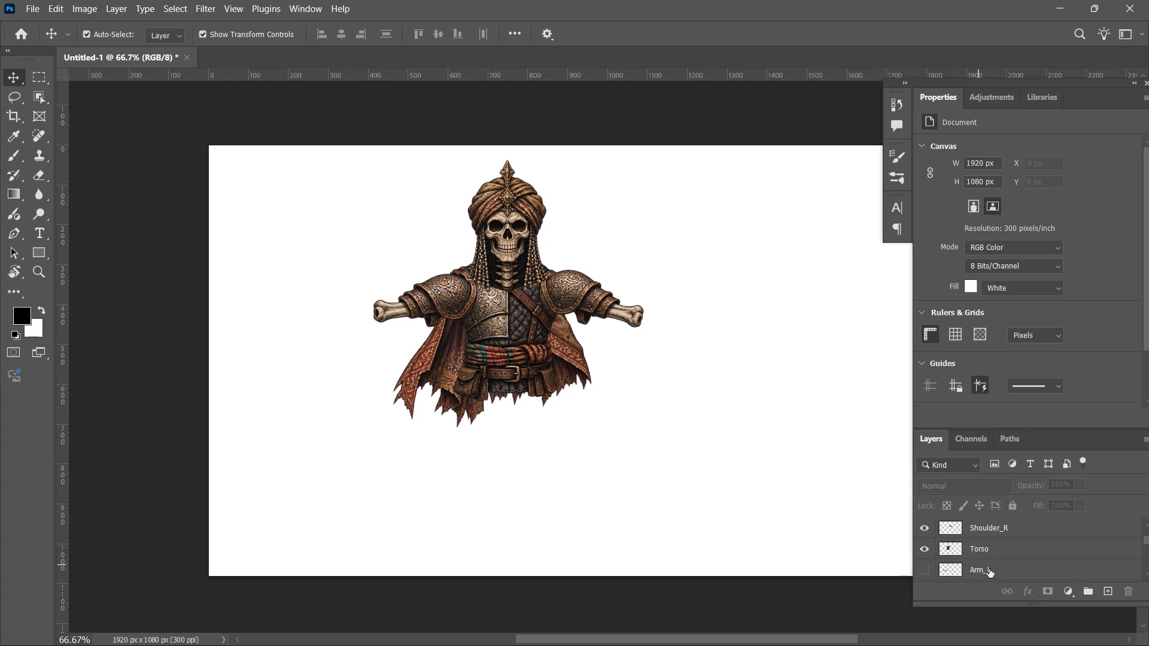
scroll(1011, 557, "down", 1)
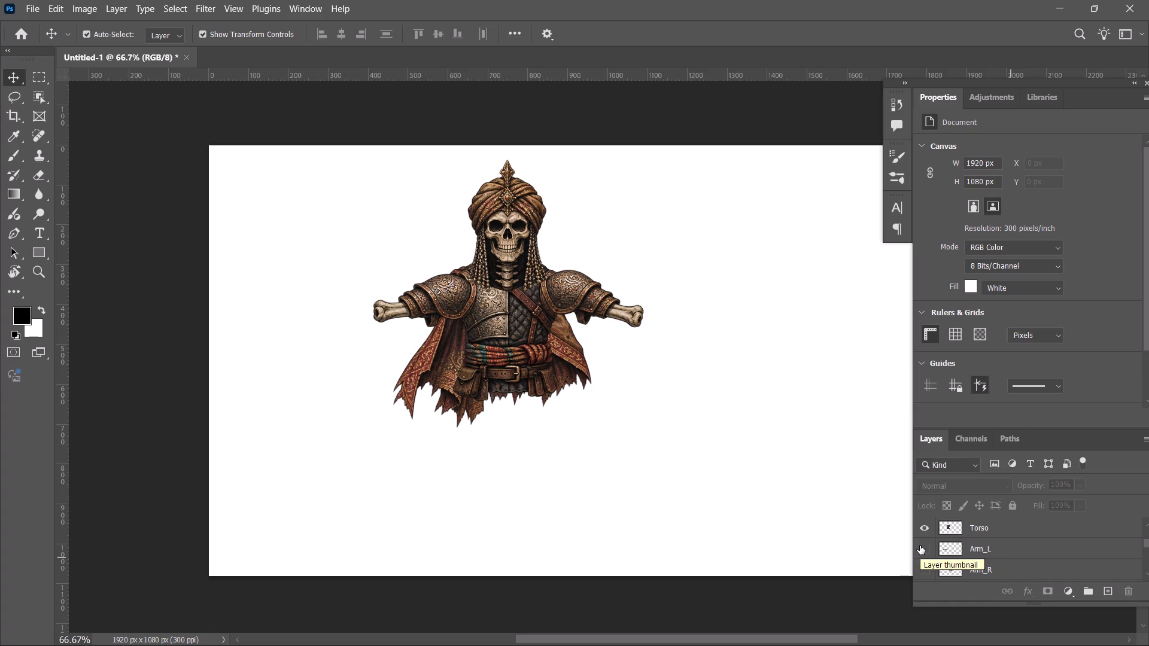
left_click(920, 546)
left_click_drag(402, 391, 336, 319)
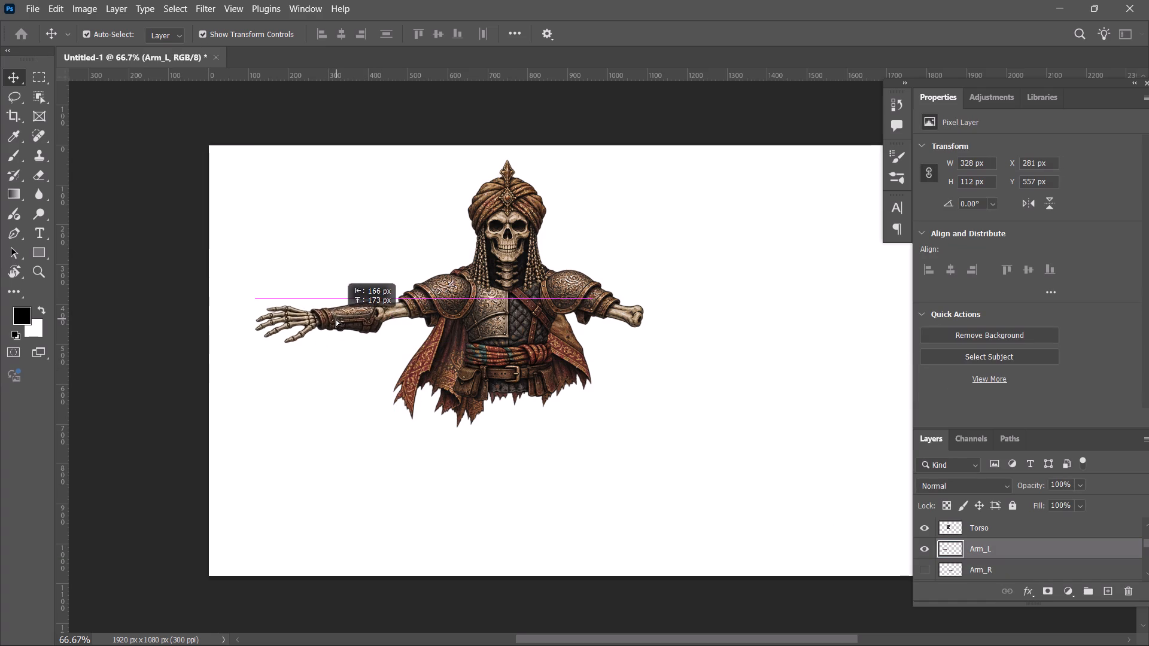
left_click_drag(336, 319, 332, 318)
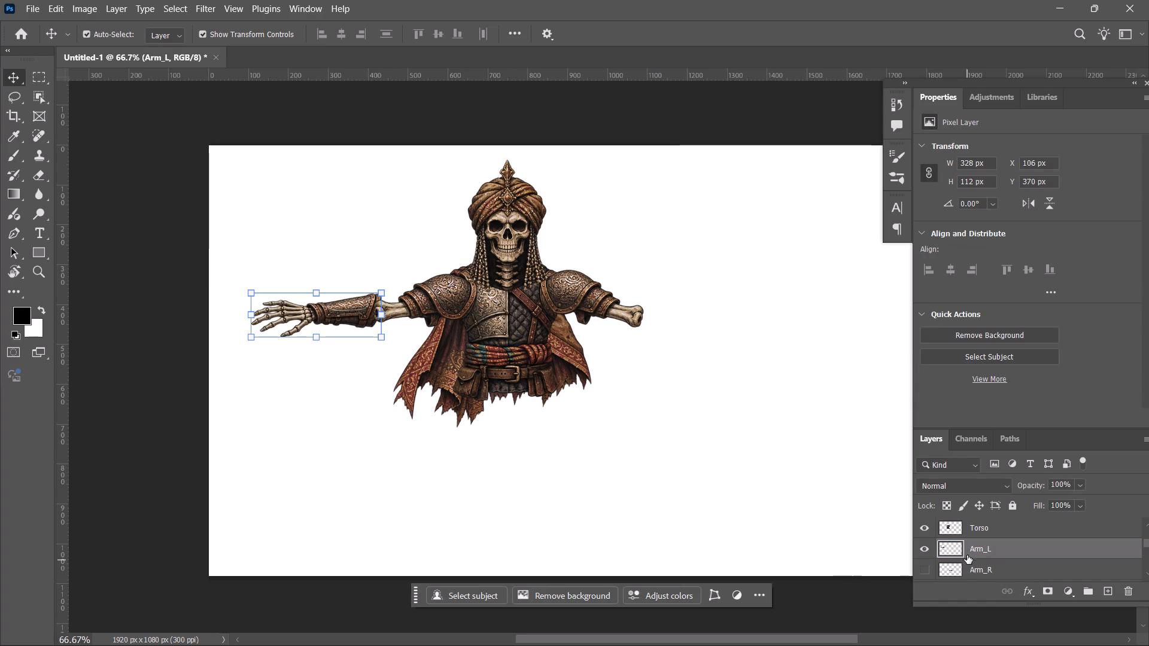
Move the Arm_L layer directly above Shoulder_L and below hEAD in the layer stack.
left_click_drag(951, 551, 947, 514)
scroll(948, 518, "up", 2)
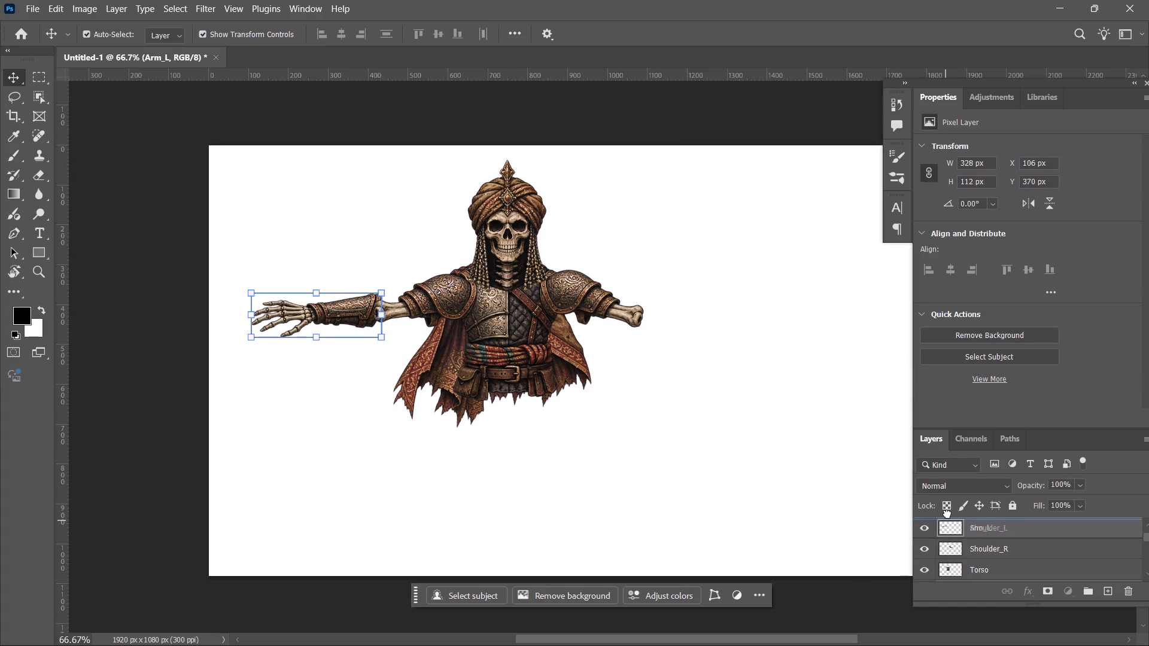
left_click_drag(947, 514, 947, 546)
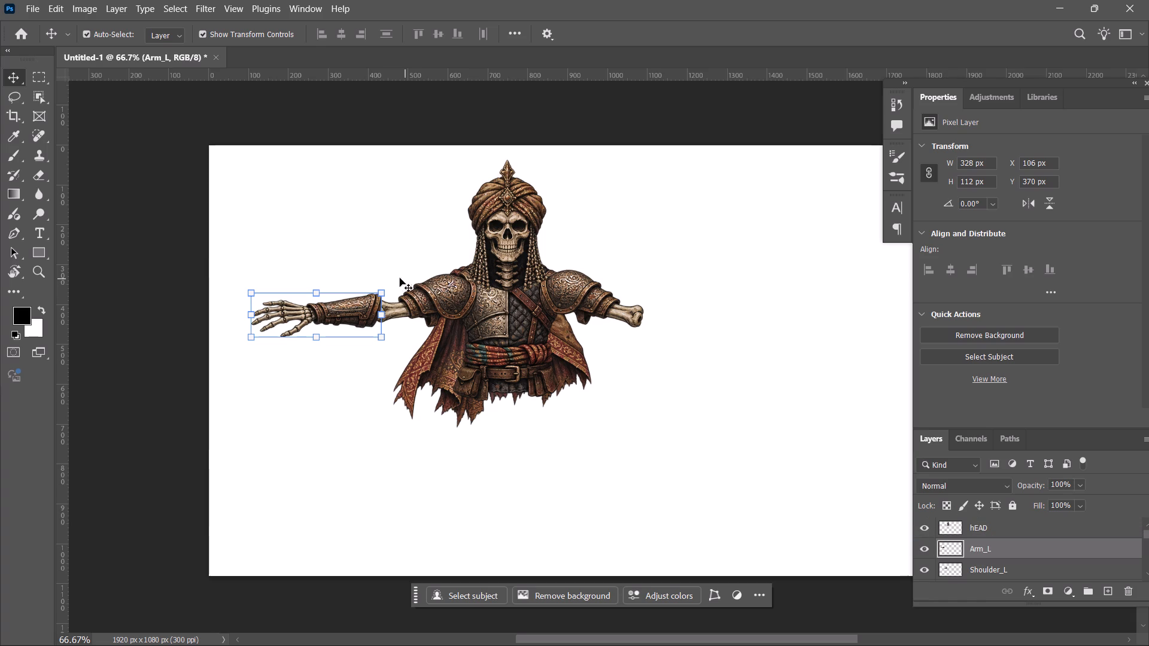
Shift the Arm_L forearm toward the body so its cuff overlaps Shoulder_L's bone, at about X 133, Y 370 px.
left_click_drag(329, 316, 332, 312)
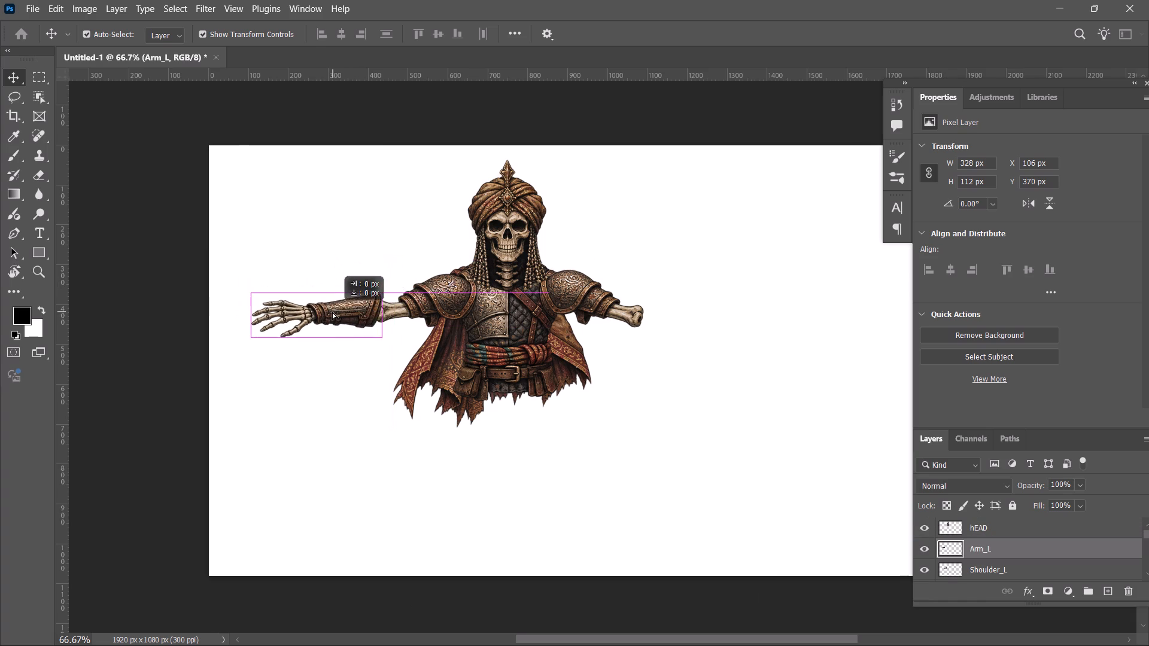
left_click_drag(332, 312, 333, 312)
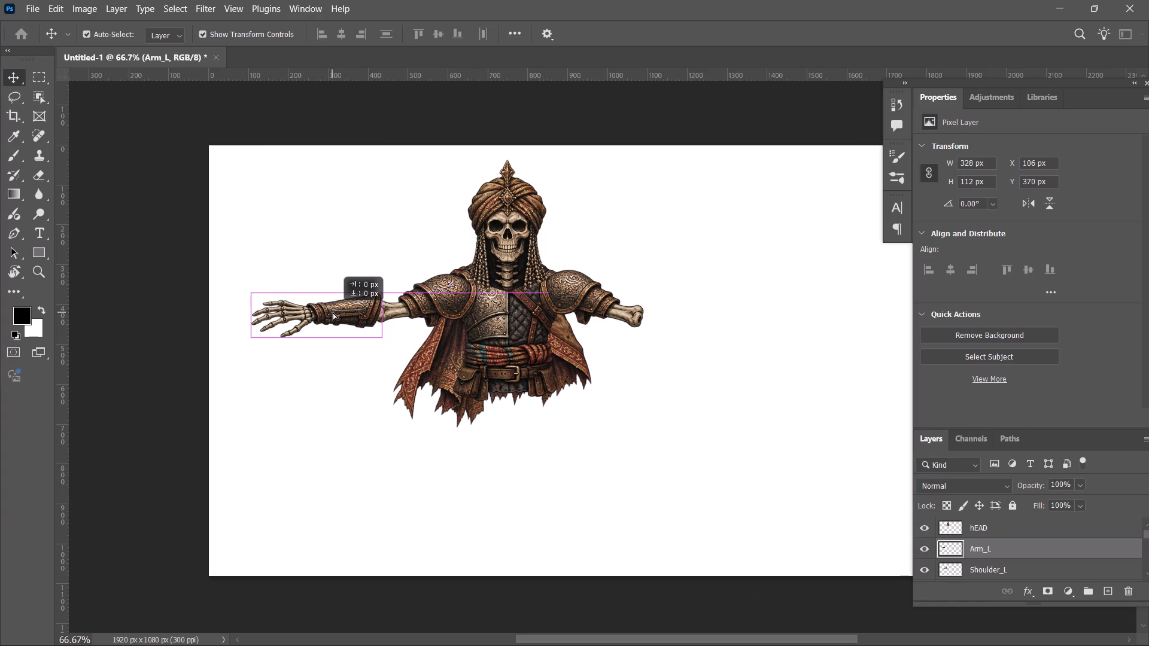
left_click_drag(333, 312, 336, 312)
left_click(369, 258)
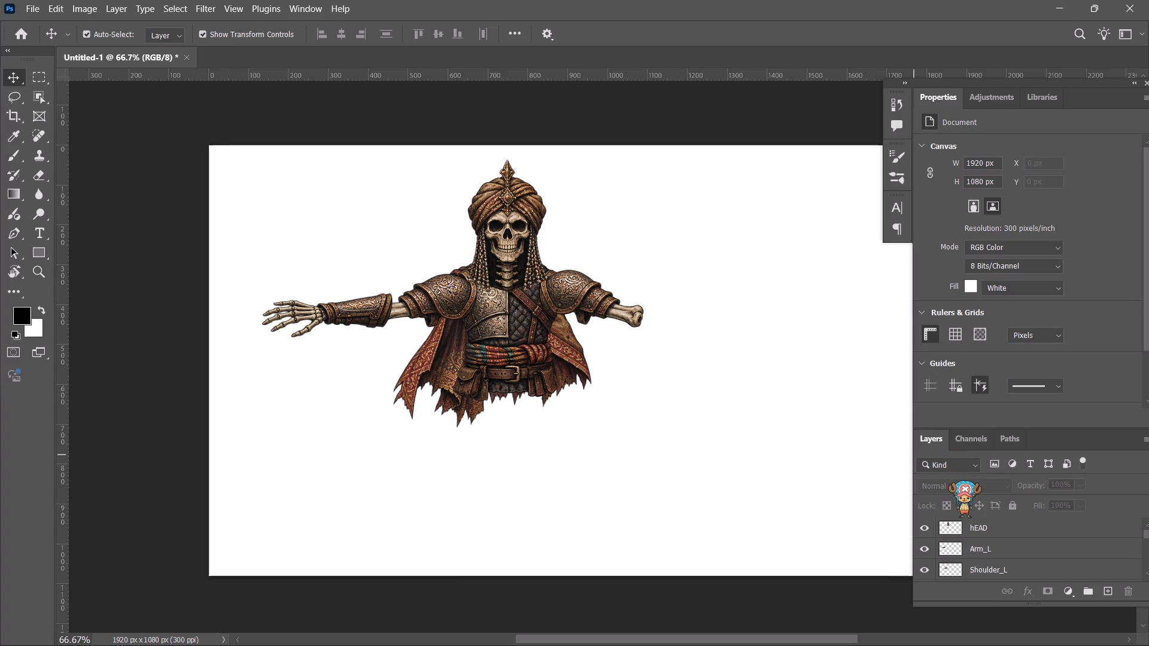
Move the Arm_R layer above Shoulder_L and directly below Arm_L in the layer stack.
scroll(999, 572, "down", 3)
left_click_drag(992, 569, 993, 568)
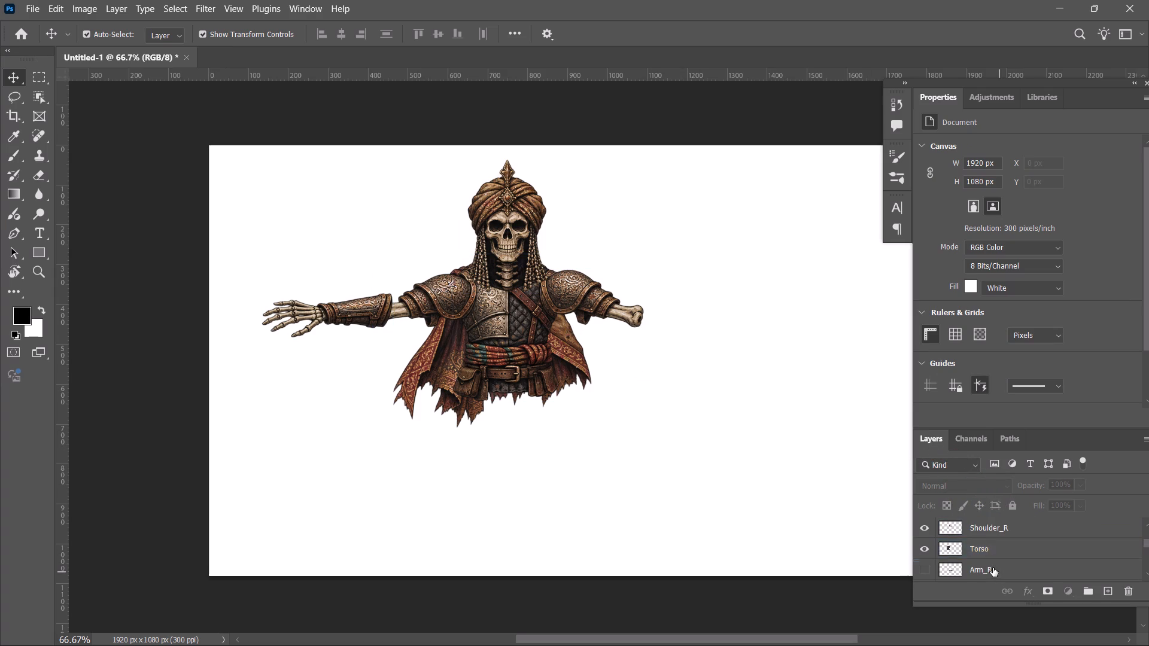
left_click_drag(993, 568, 1005, 538)
scroll(1001, 550, "up", 3)
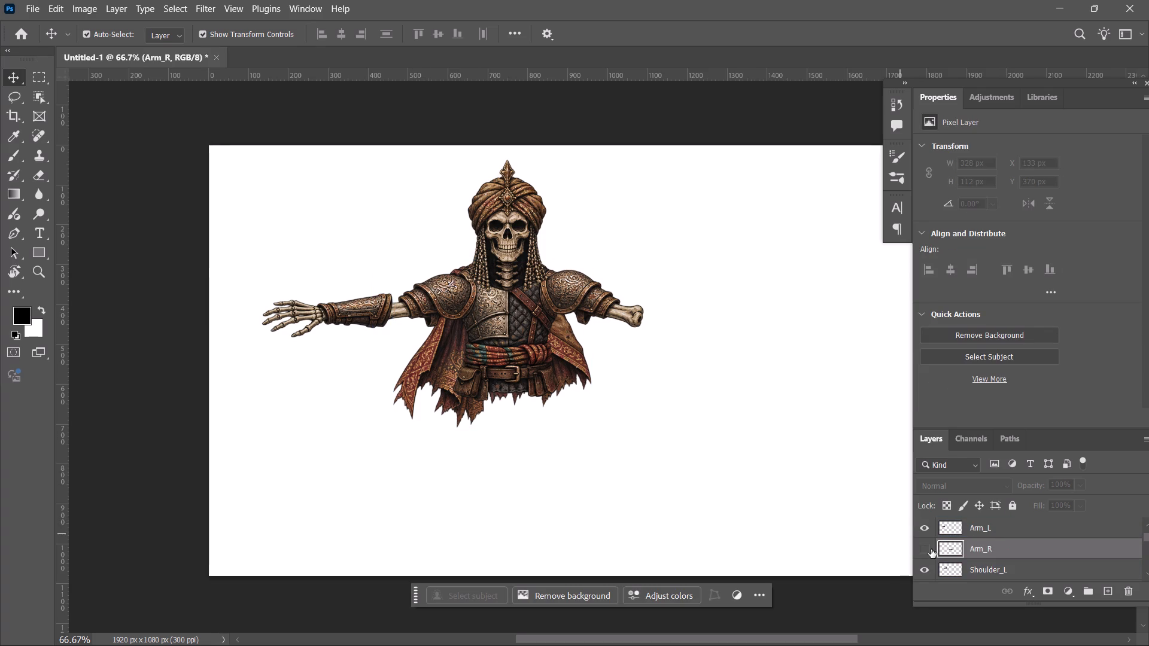
Show the Arm_R layer and move the forearm to the end of Shoulder_R's bone, mirroring the opposite arm.
left_click(927, 548)
left_click_drag(573, 392, 646, 325)
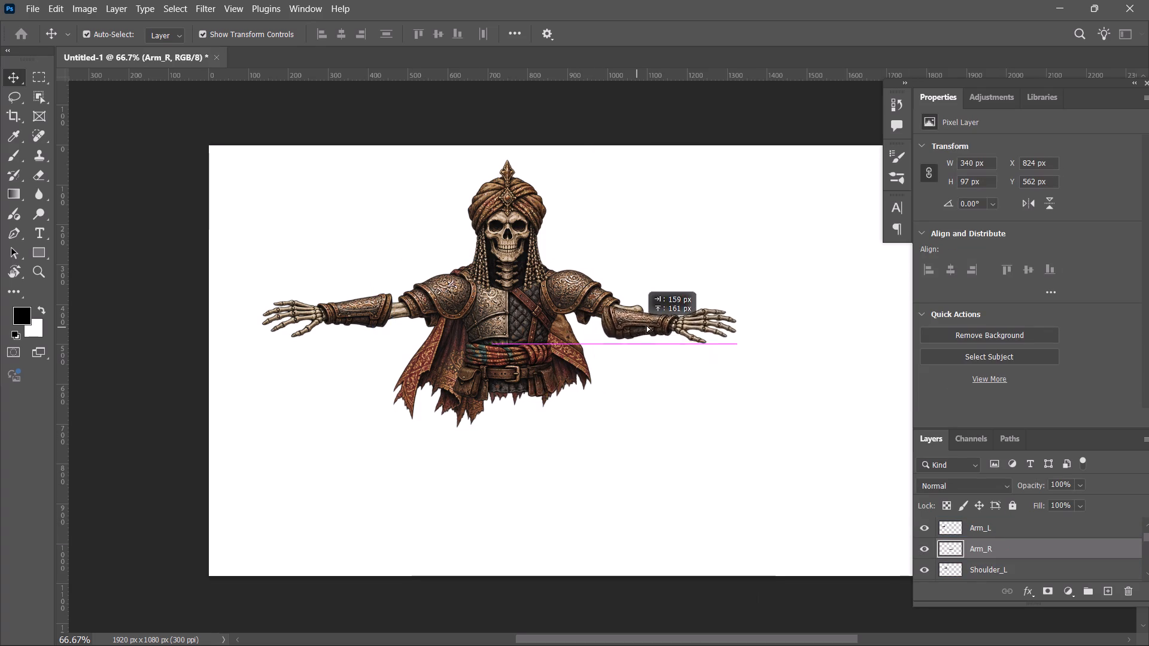
left_click_drag(646, 325, 664, 323)
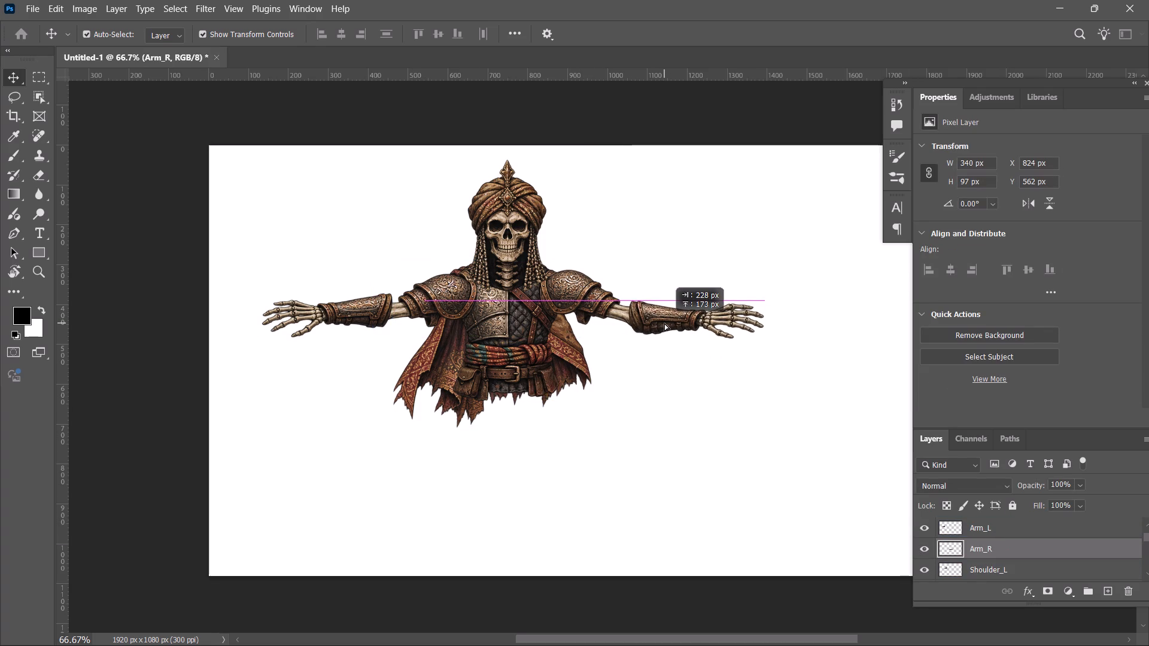
left_click_drag(664, 323, 665, 324)
left_click(673, 272)
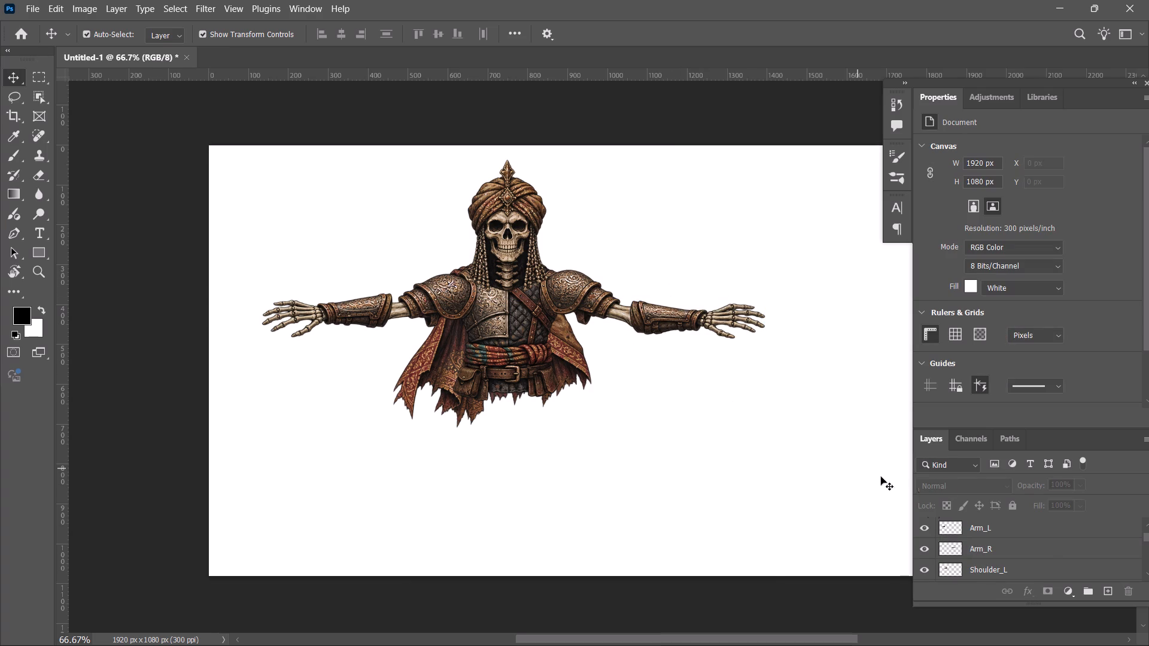
Show the Waist_Cloth layer and move the skirt under the torso's belt, centred on the body.
scroll(1044, 559, "down", 3)
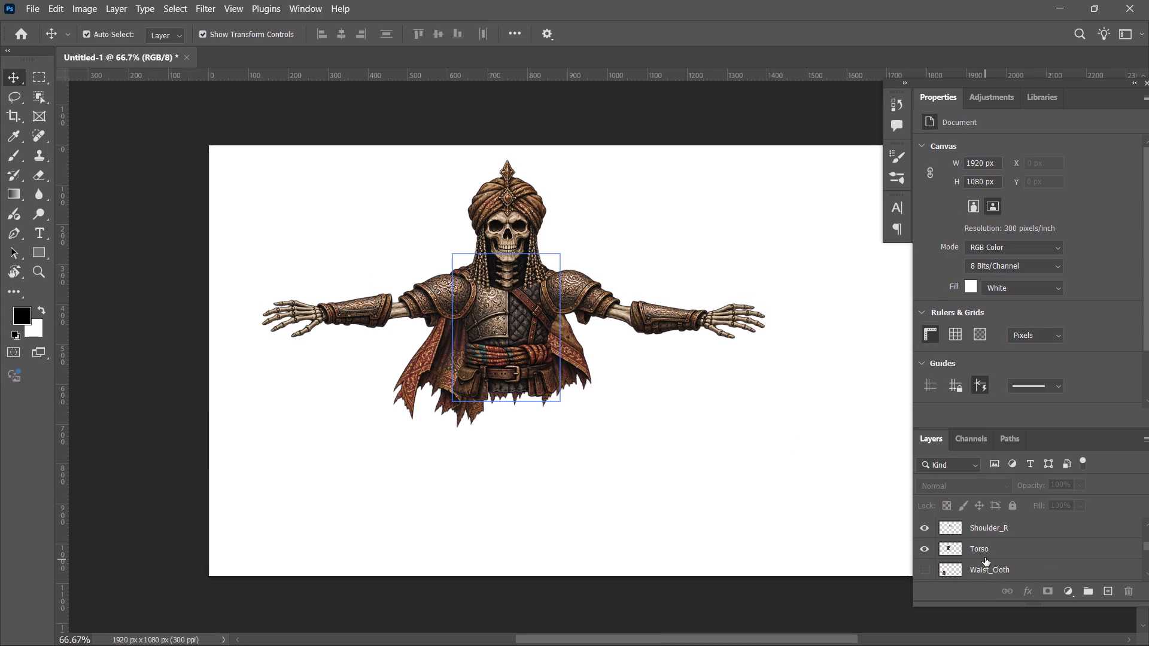
scroll(986, 569, "down", 1)
left_click(923, 552)
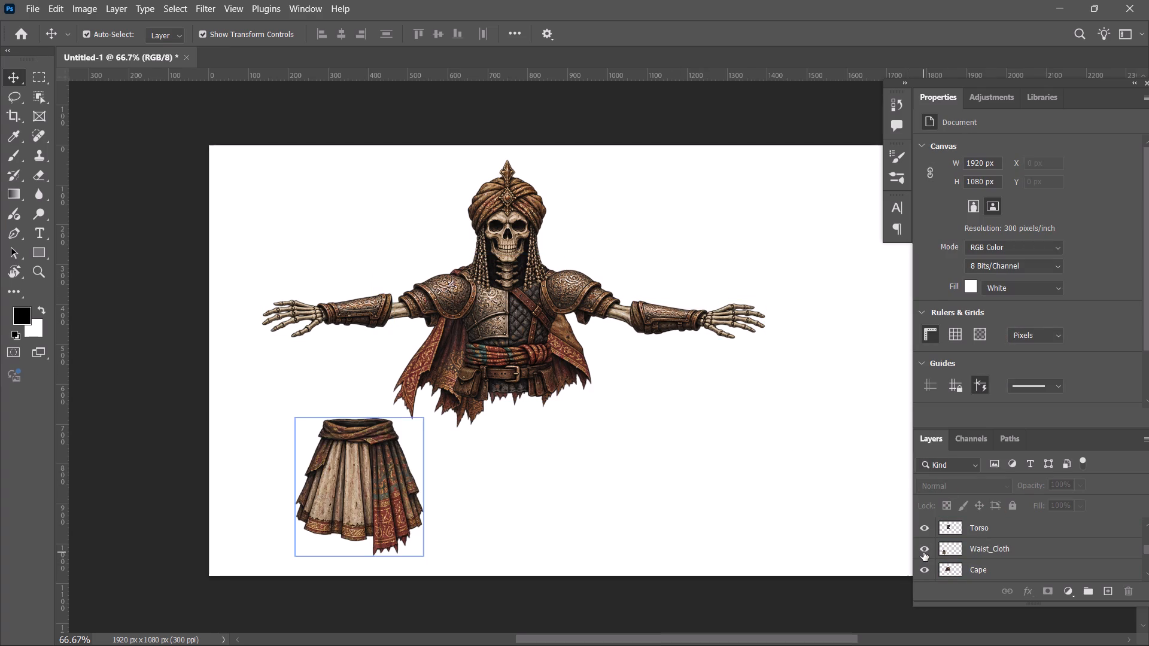
left_click_drag(361, 463, 509, 428)
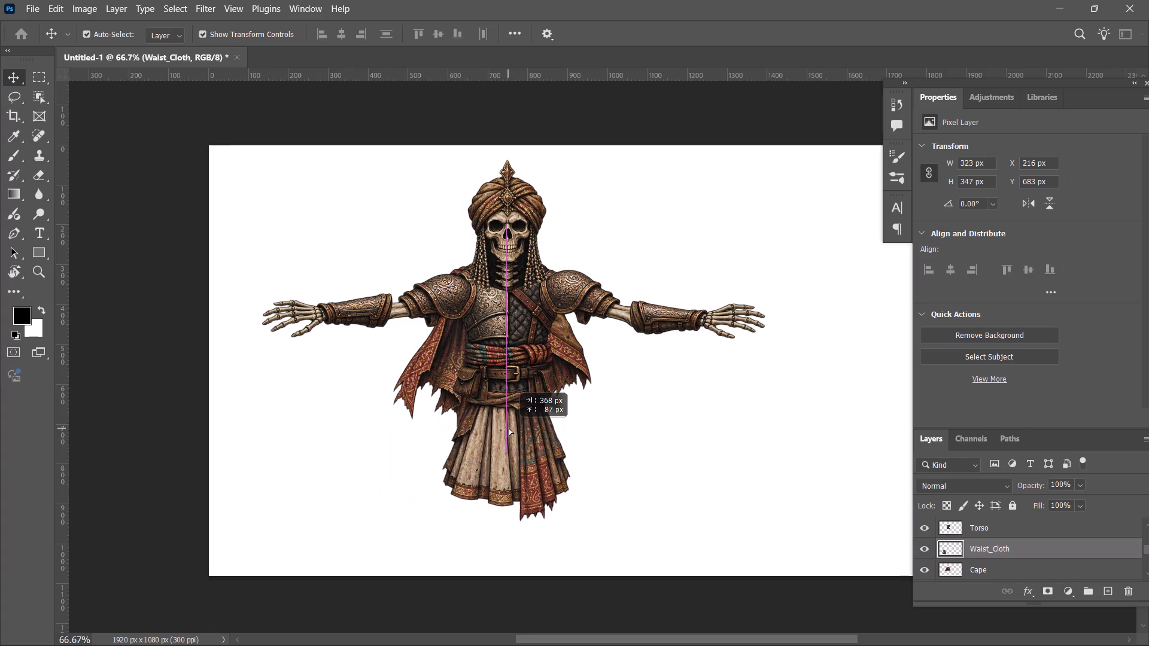
left_click_drag(509, 428, 513, 425)
left_click(646, 448)
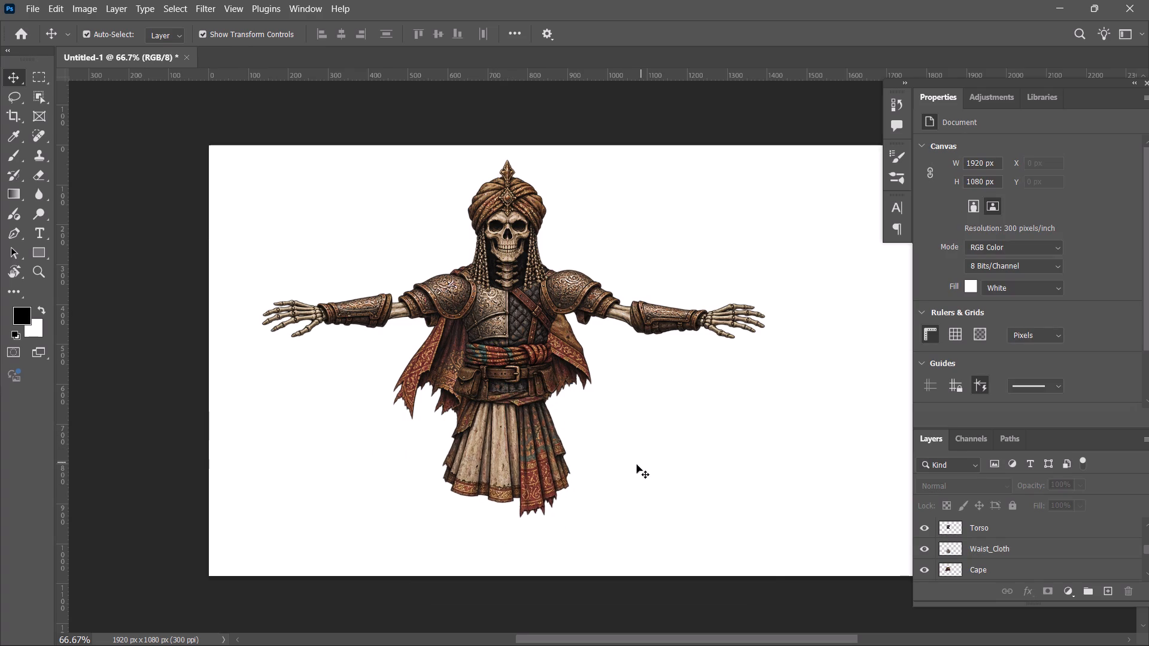
Show the Leg_L layer, try it under the skirt, and park it beside the body at about X 1091, Y 663 px.
scroll(998, 550, "down", 2)
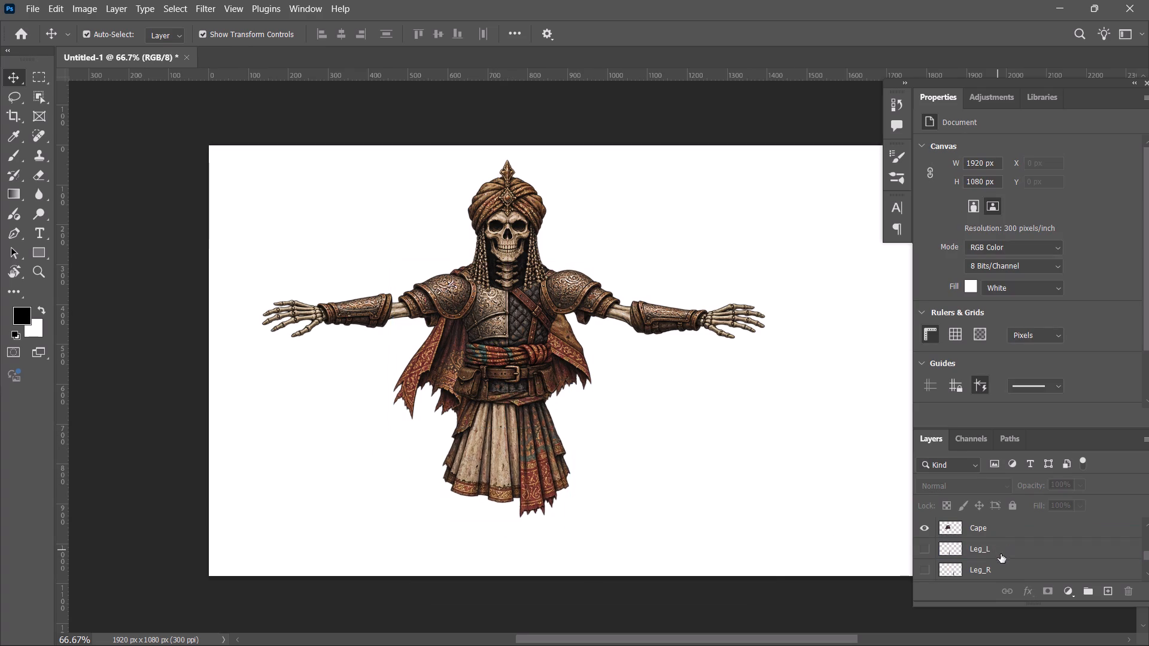
left_click(920, 551)
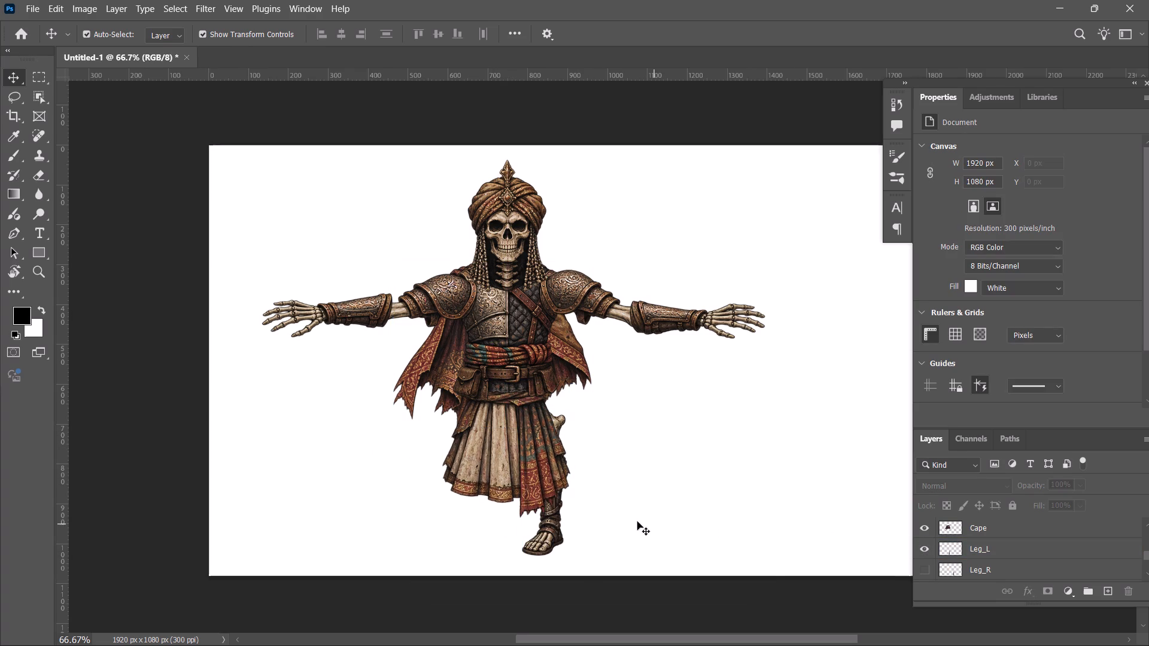
left_click_drag(549, 519, 469, 543)
left_click_drag(467, 535, 483, 537)
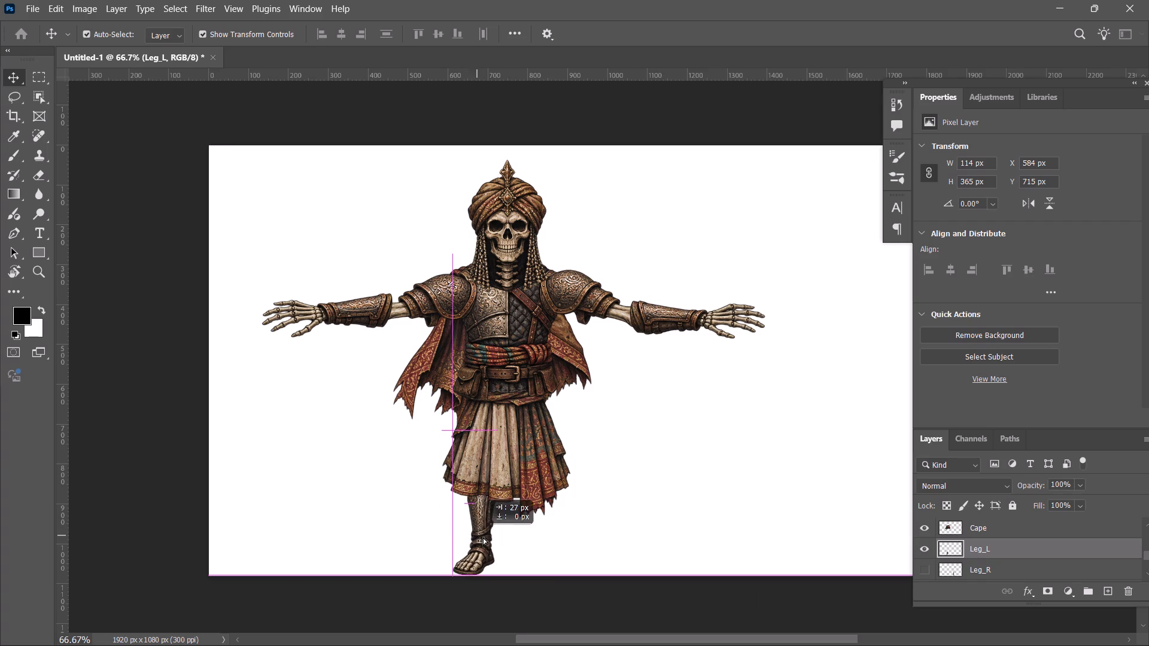
left_click_drag(483, 537, 667, 514)
scroll(1029, 569, "down", 2)
scroll(1029, 569, "up", 1)
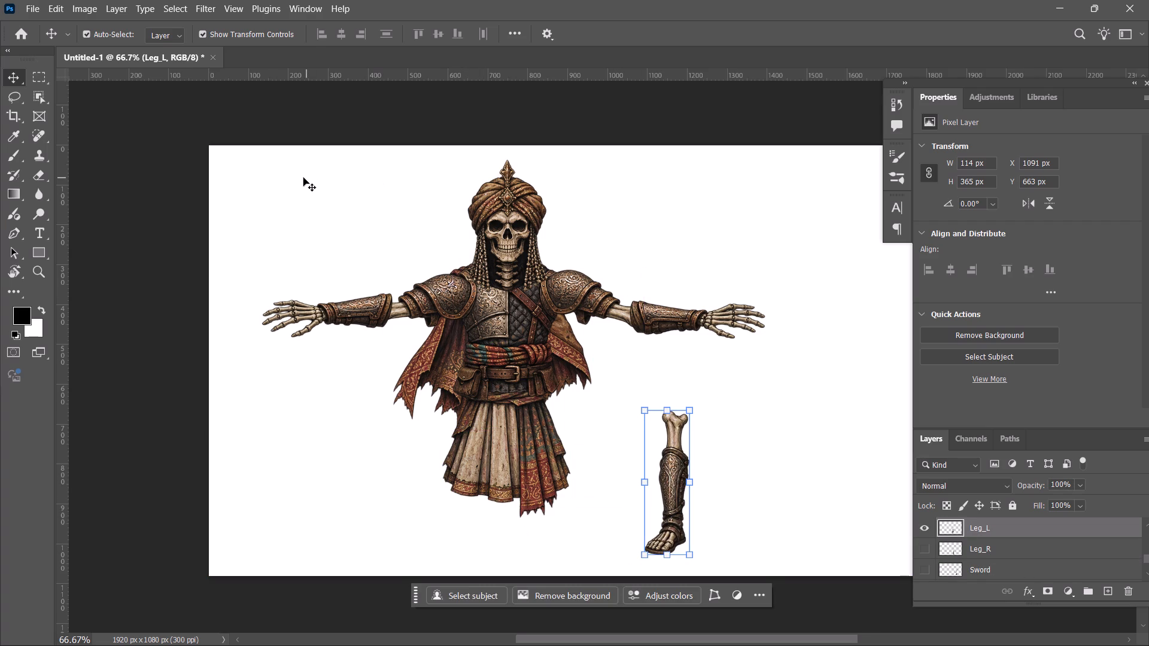
Select all visible character parts, scale them together to about 79%, and move them to the upper middle of the canvas.
left_click_drag(278, 172, 692, 453)
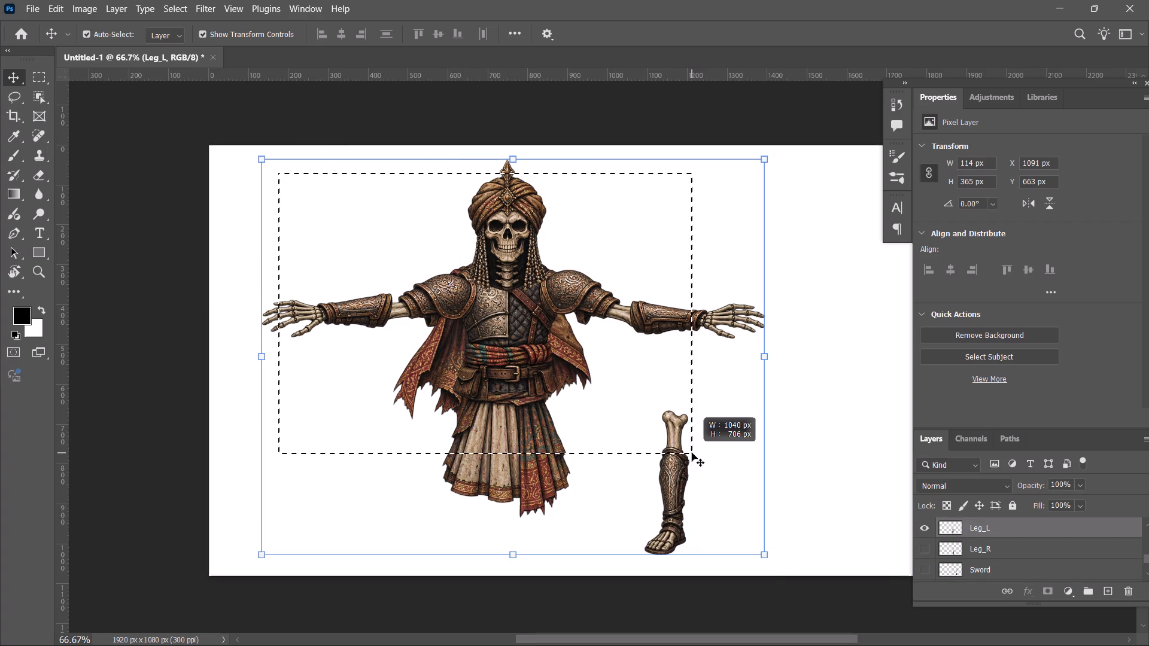
left_click_drag(692, 453, 691, 453)
left_click_drag(609, 255, 621, 249)
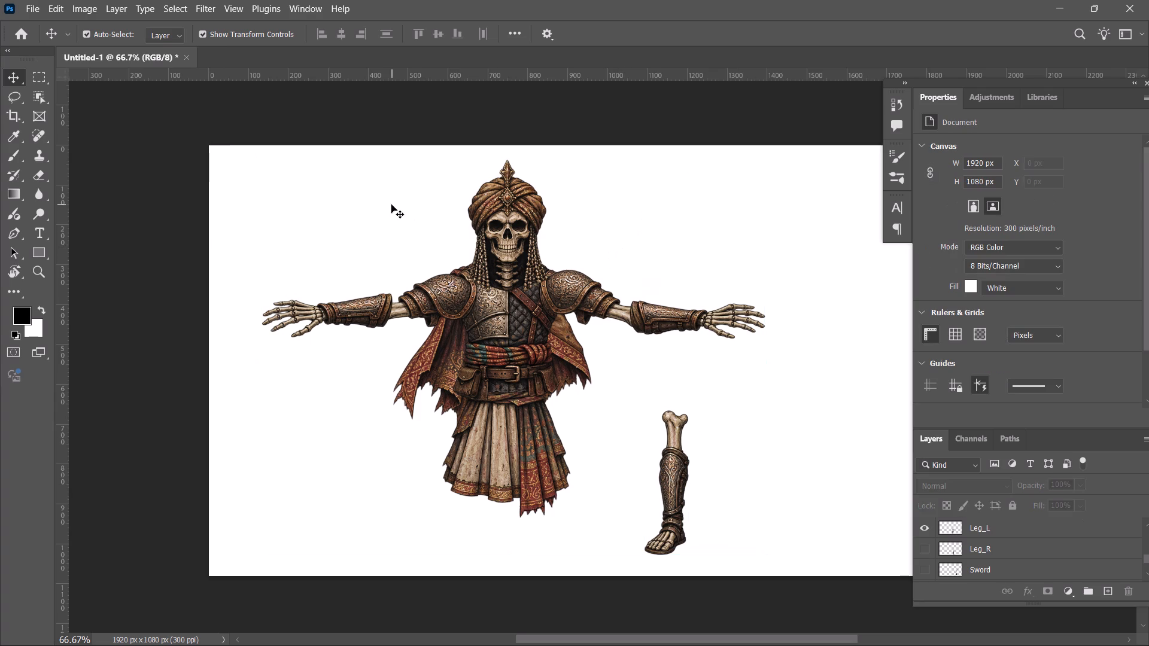
left_click_drag(391, 205, 685, 474)
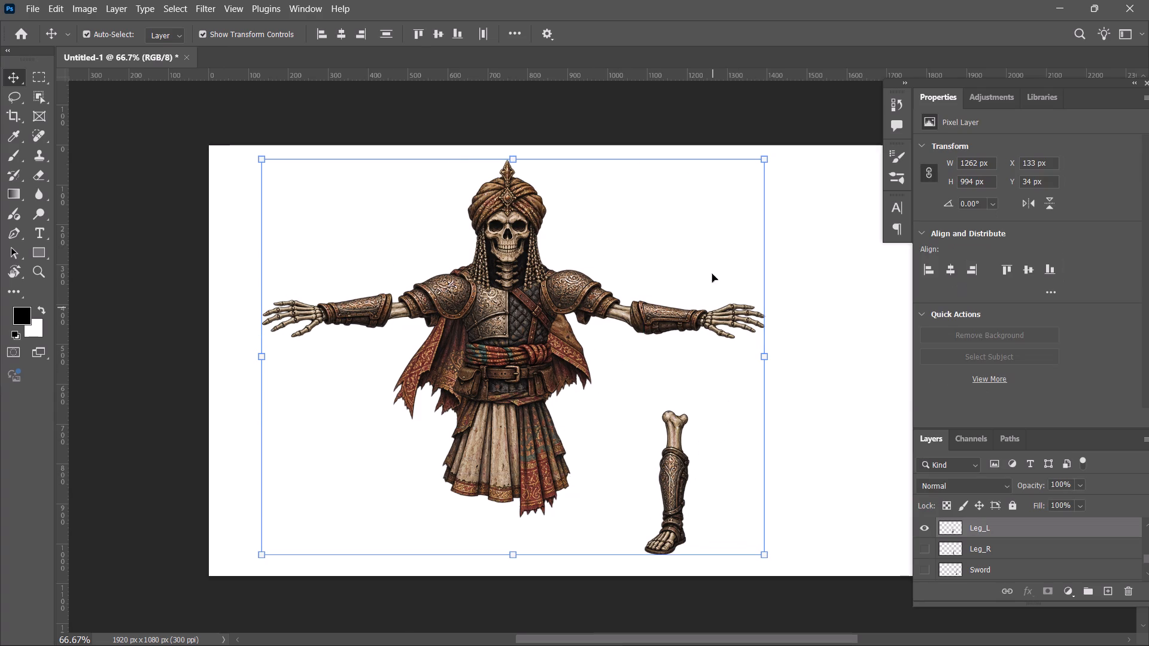
left_click_drag(601, 158, 616, 153)
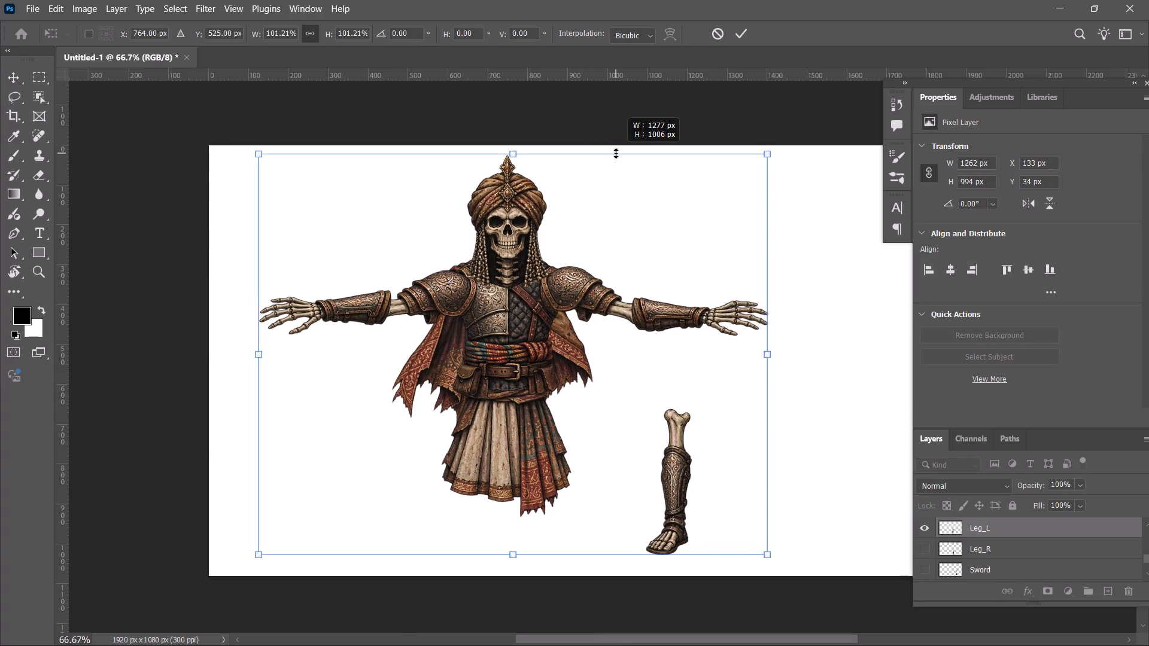
left_click_drag(616, 153, 591, 173)
left_click_drag(506, 339, 527, 306)
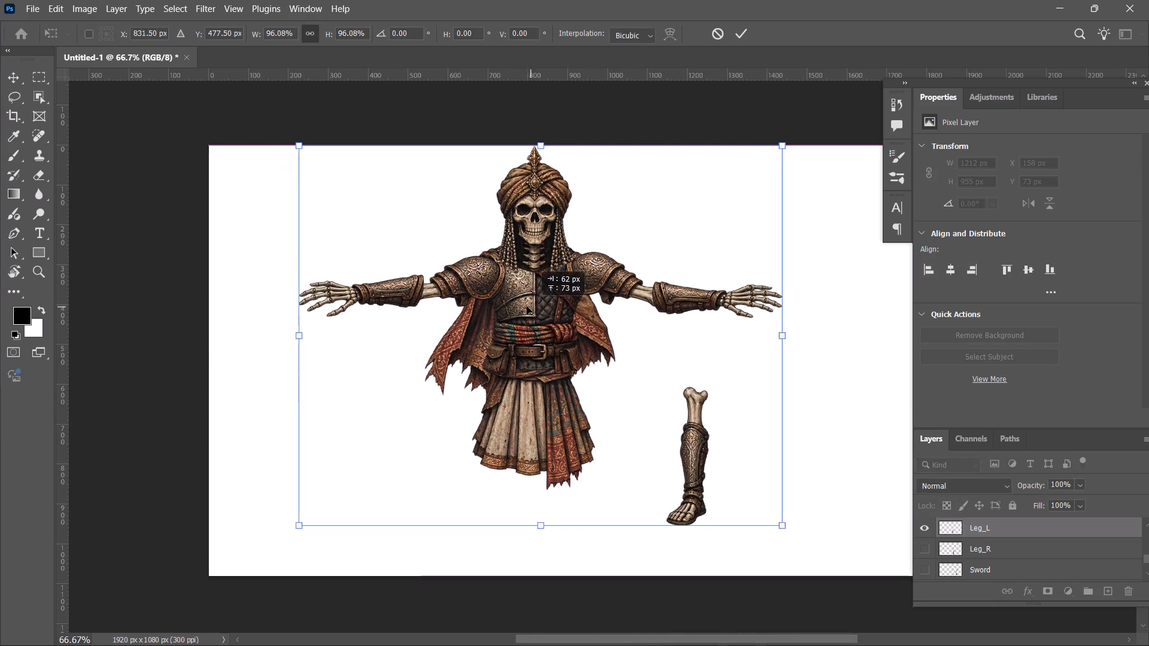
left_click_drag(527, 306, 530, 316)
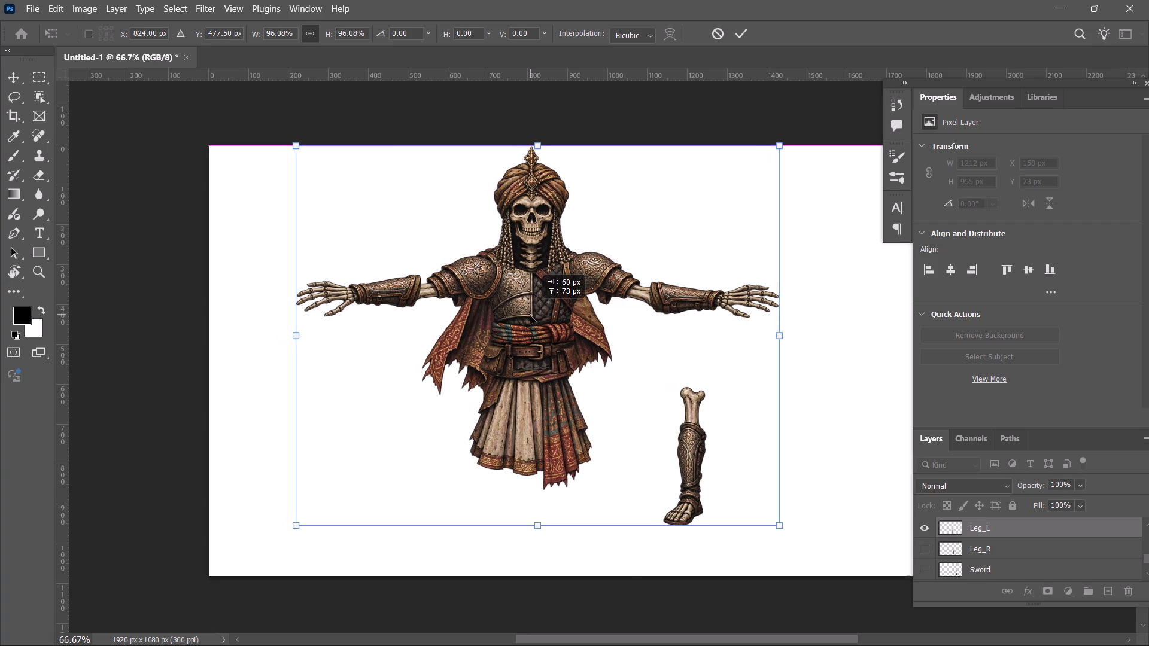
left_click_drag(530, 316, 530, 316)
left_click_drag(782, 535, 723, 480)
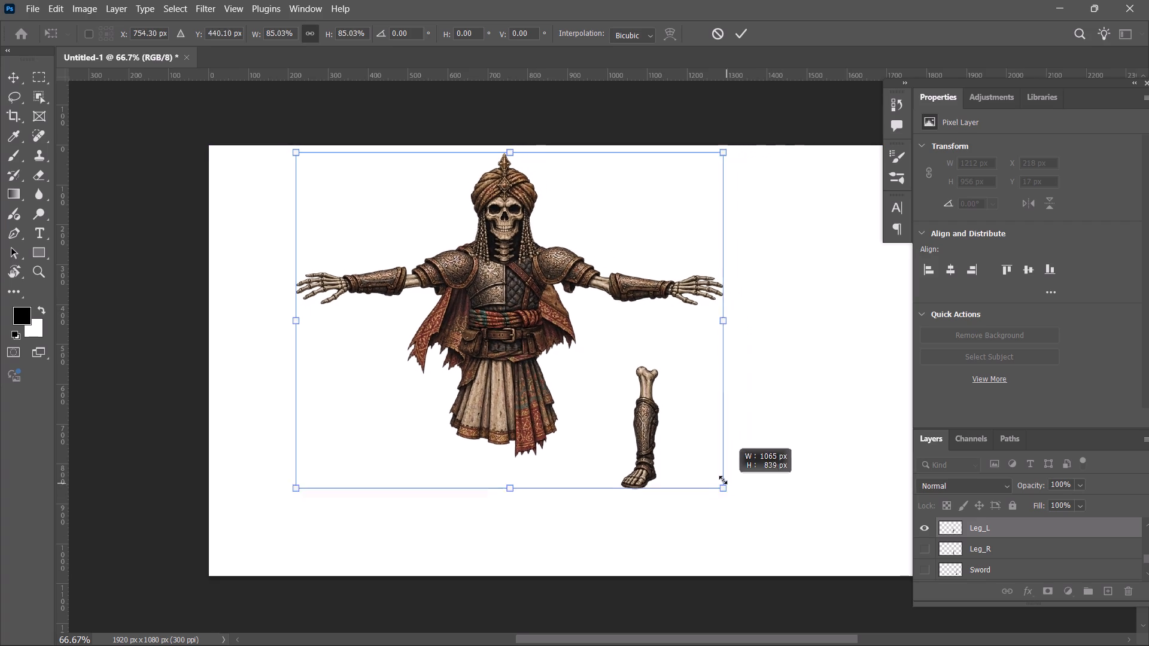
left_click_drag(723, 480, 706, 455)
left_click_drag(492, 321, 555, 321)
left_click(839, 379)
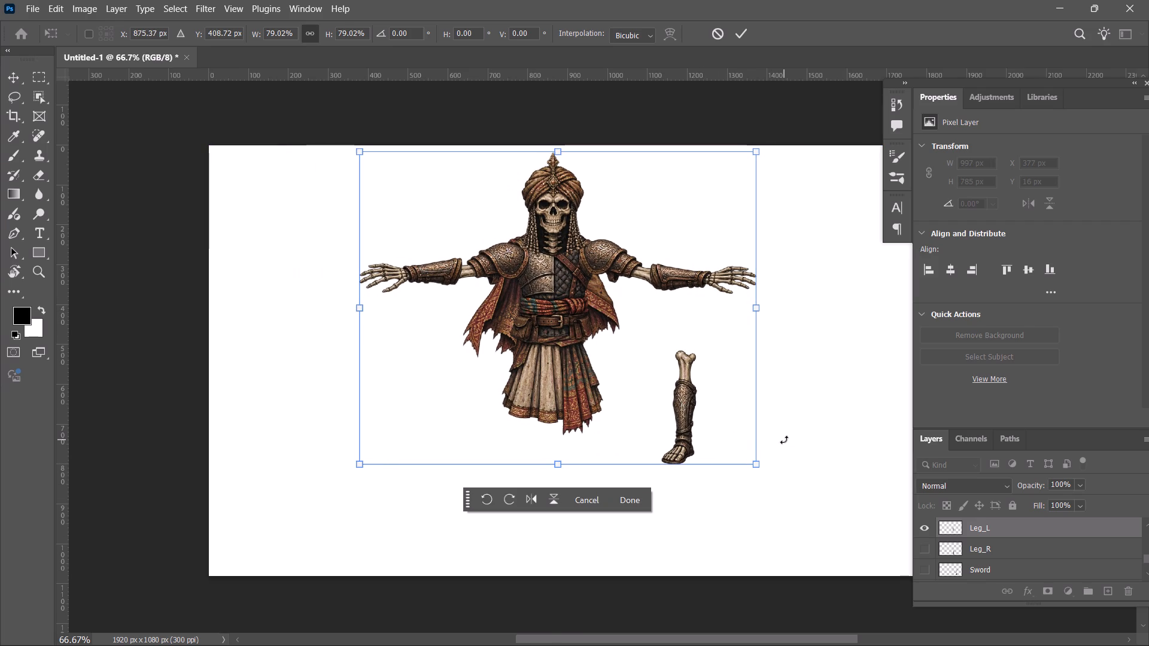
left_click(784, 440)
left_click(634, 505)
Move the Leg_L part under the skirt's Arm_L side so the bone's upper end tucks behind the cloth.
left_click(708, 412)
left_click(689, 416)
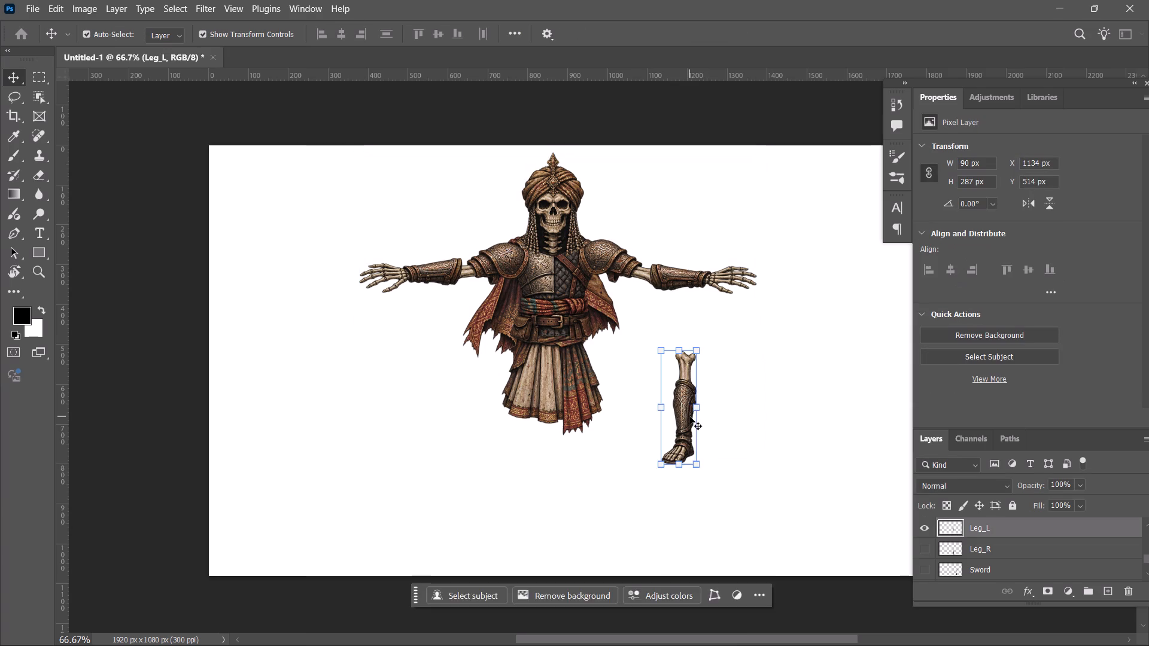
left_click_drag(689, 416, 521, 495)
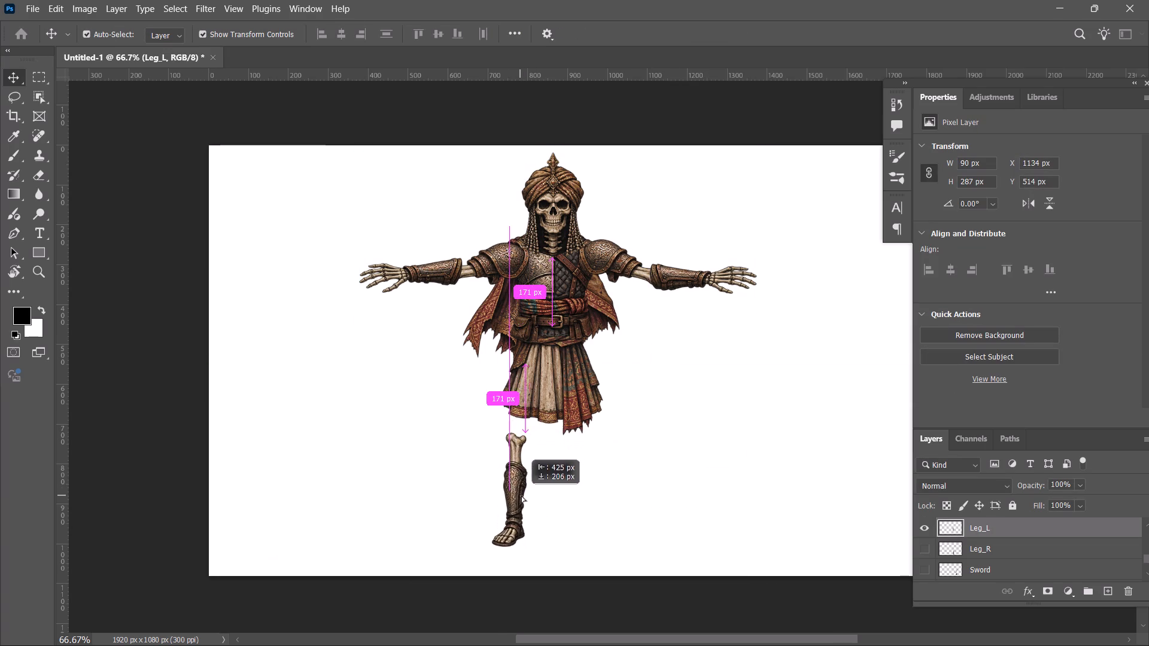
left_click_drag(521, 495, 531, 476)
left_click(676, 468)
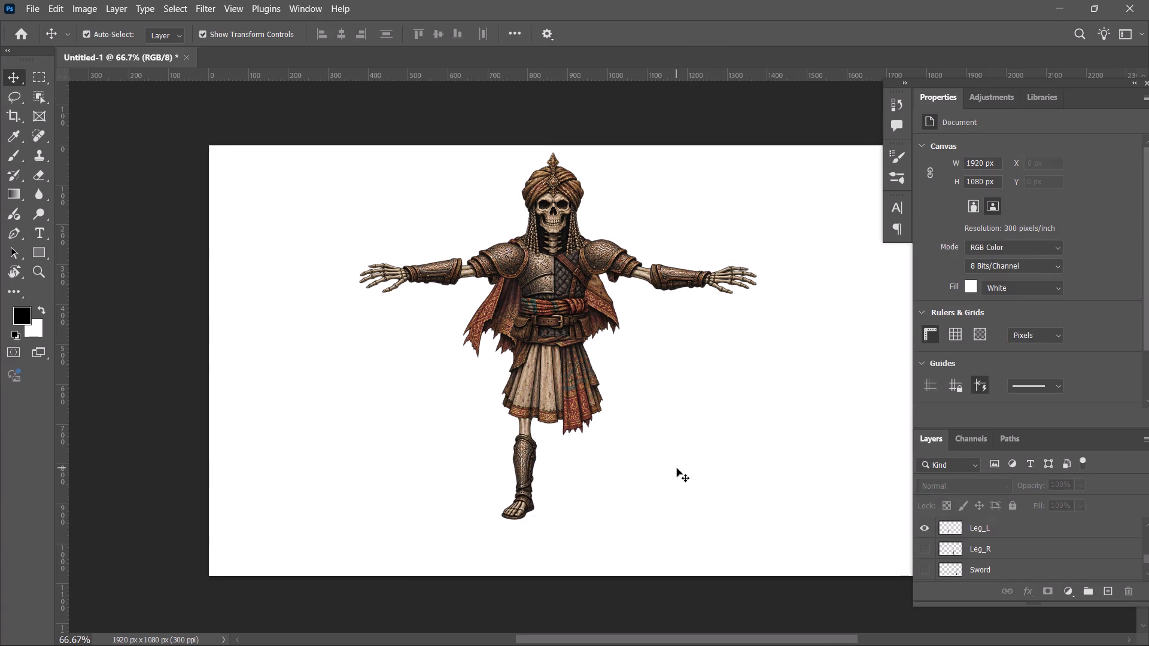
Show the Leg_R layer and move the leg to an empty area beside the body, at about X 1117, Y 652 px.
scroll(1005, 559, "down", 2)
scroll(1005, 559, "up", 2)
left_click(923, 551)
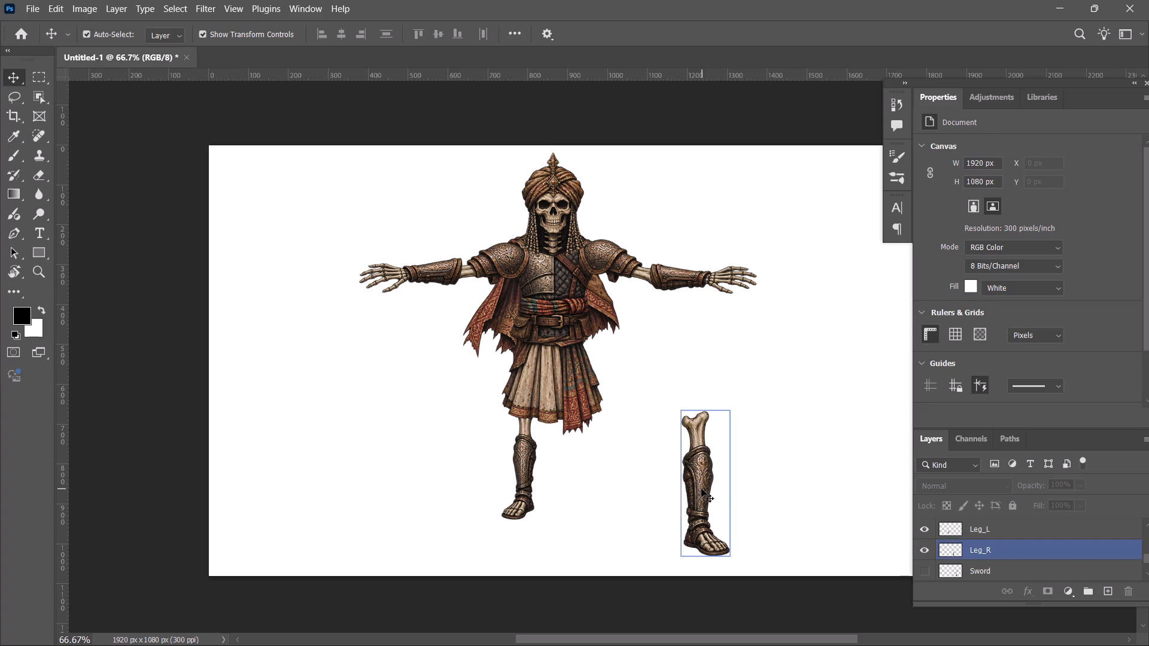
left_click_drag(701, 489, 642, 476)
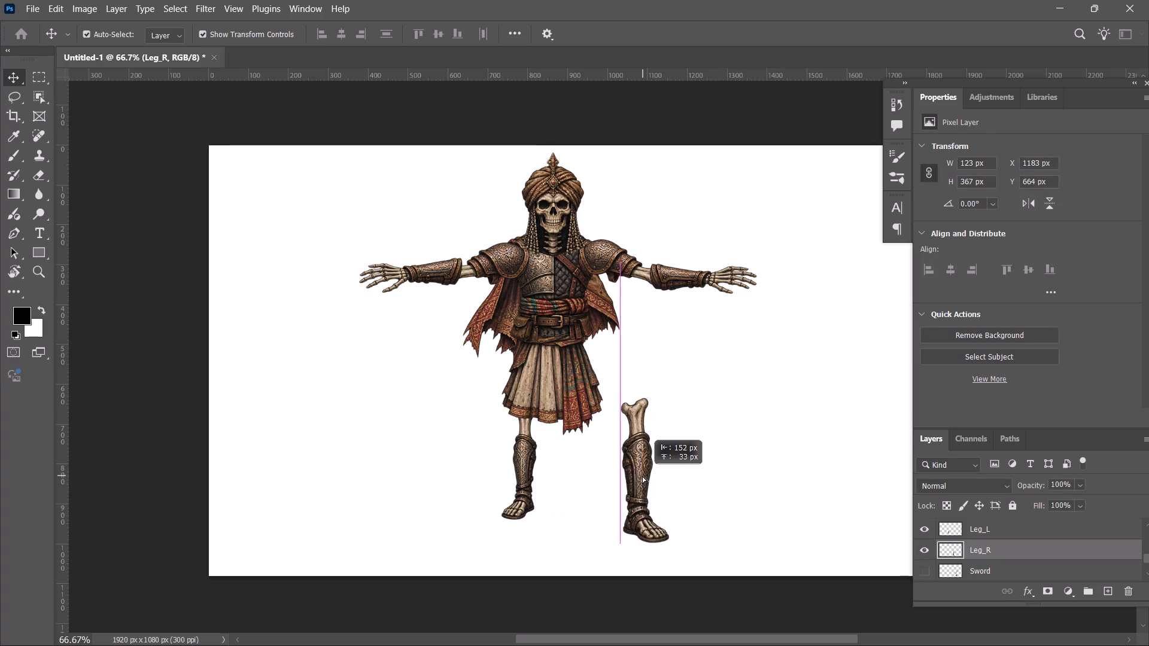
left_click_drag(642, 476, 676, 482)
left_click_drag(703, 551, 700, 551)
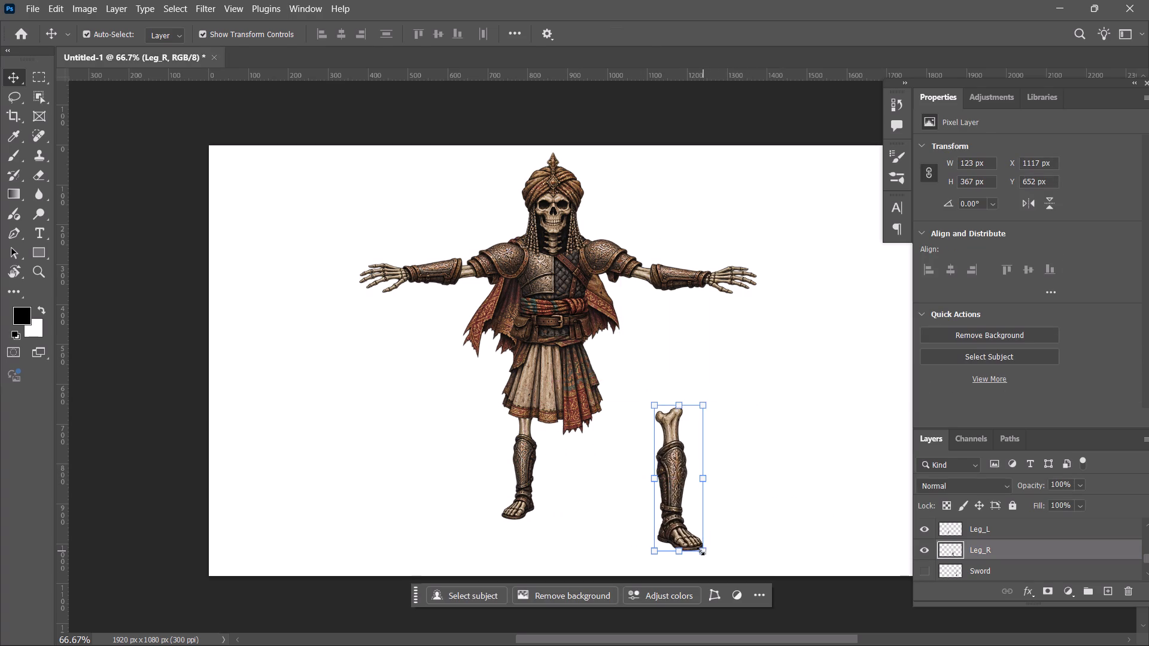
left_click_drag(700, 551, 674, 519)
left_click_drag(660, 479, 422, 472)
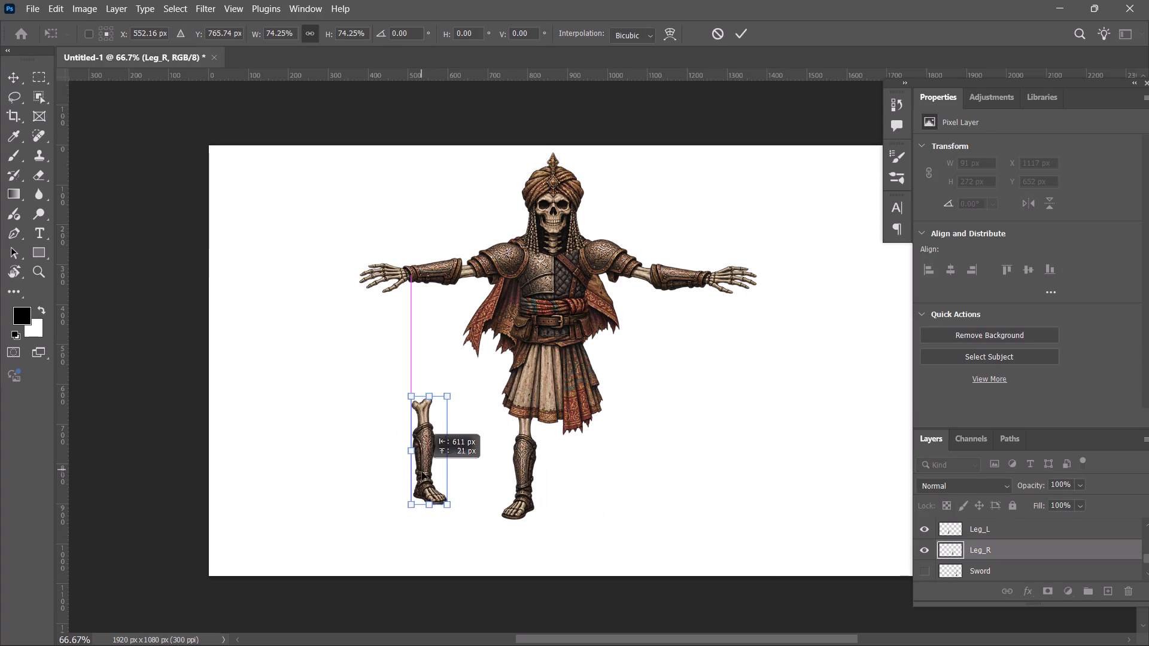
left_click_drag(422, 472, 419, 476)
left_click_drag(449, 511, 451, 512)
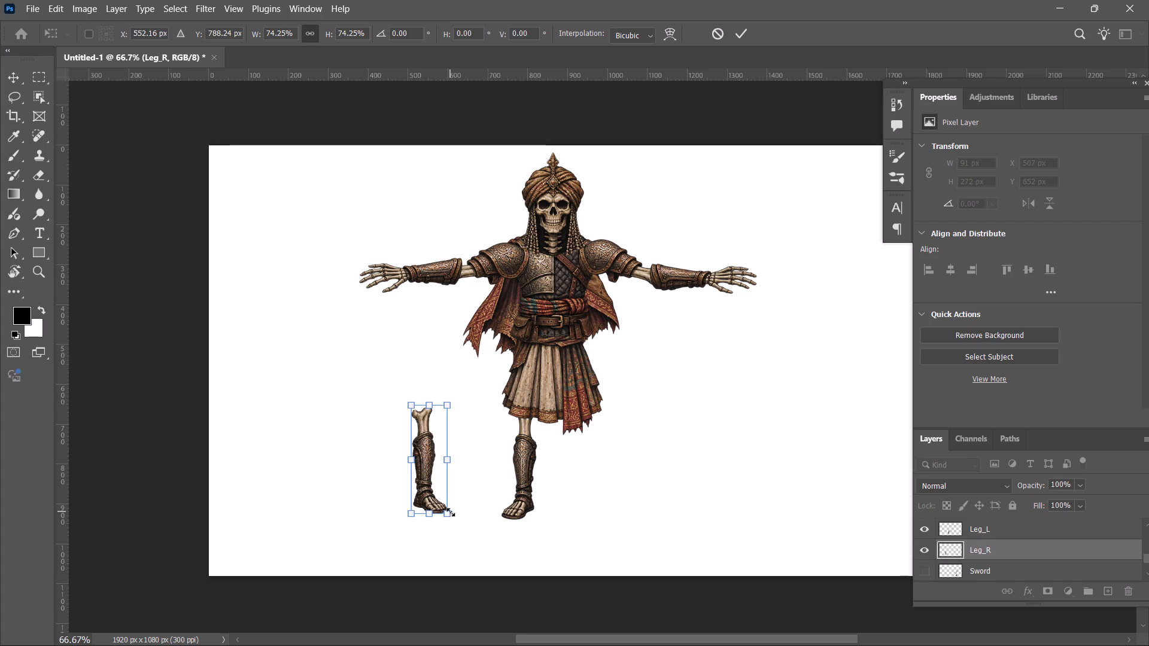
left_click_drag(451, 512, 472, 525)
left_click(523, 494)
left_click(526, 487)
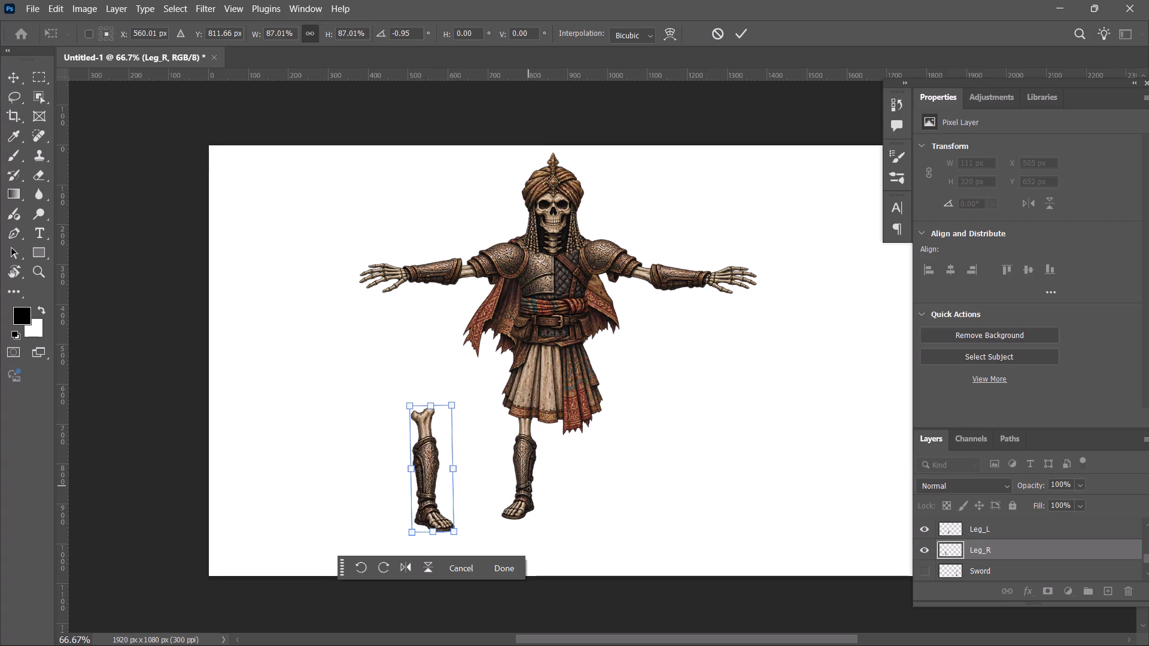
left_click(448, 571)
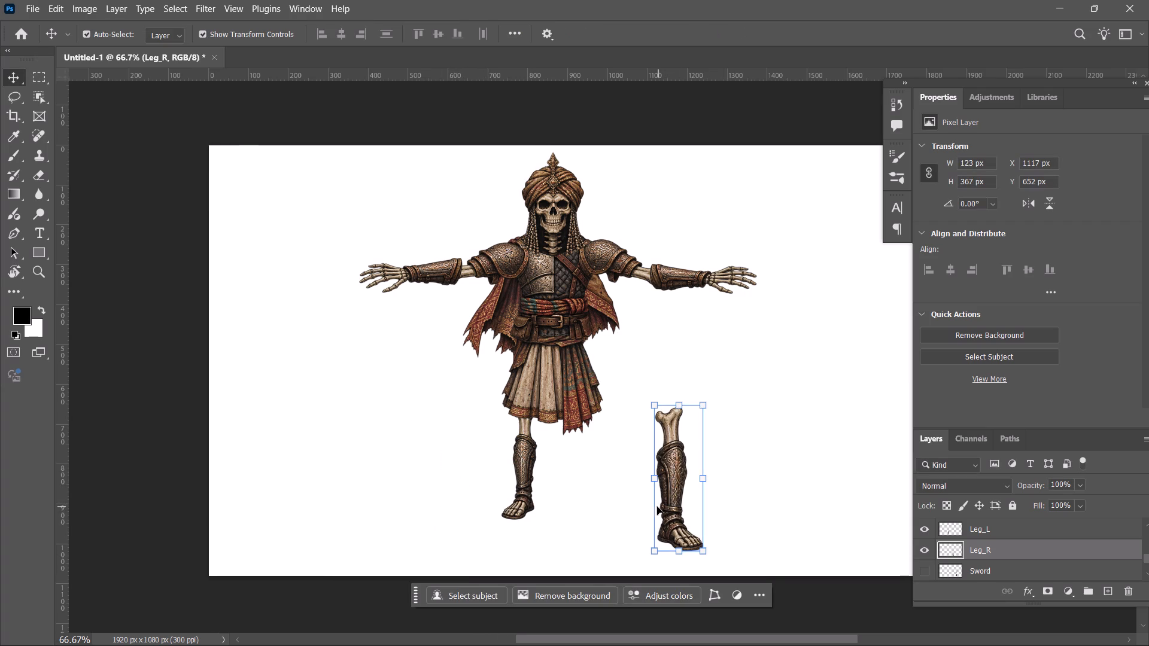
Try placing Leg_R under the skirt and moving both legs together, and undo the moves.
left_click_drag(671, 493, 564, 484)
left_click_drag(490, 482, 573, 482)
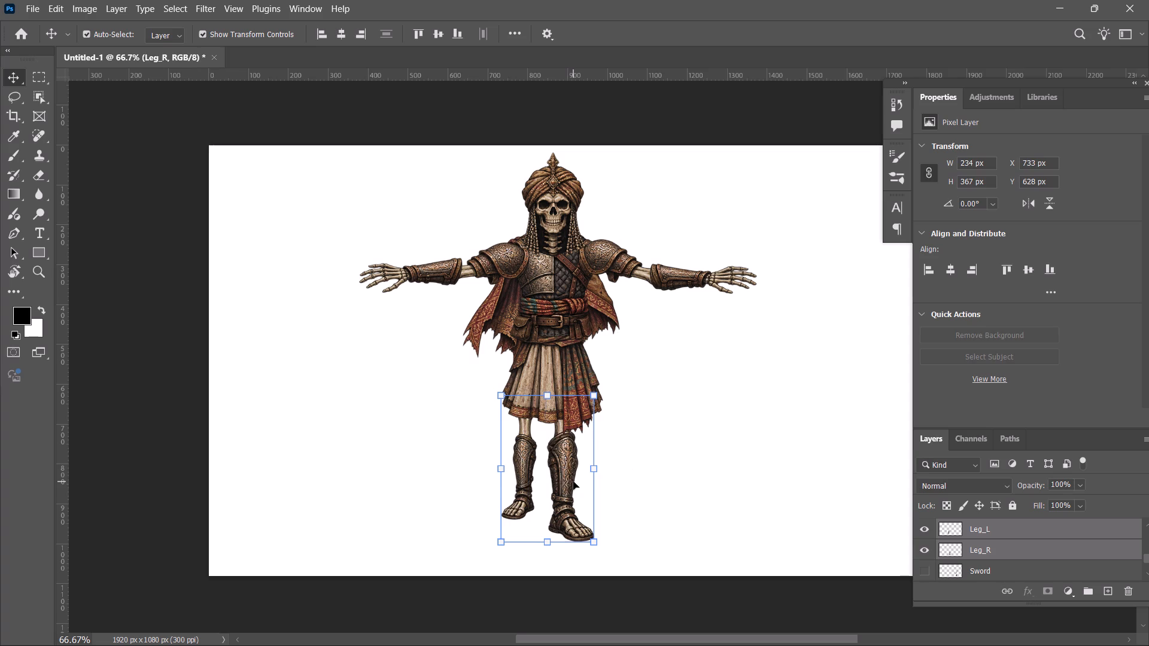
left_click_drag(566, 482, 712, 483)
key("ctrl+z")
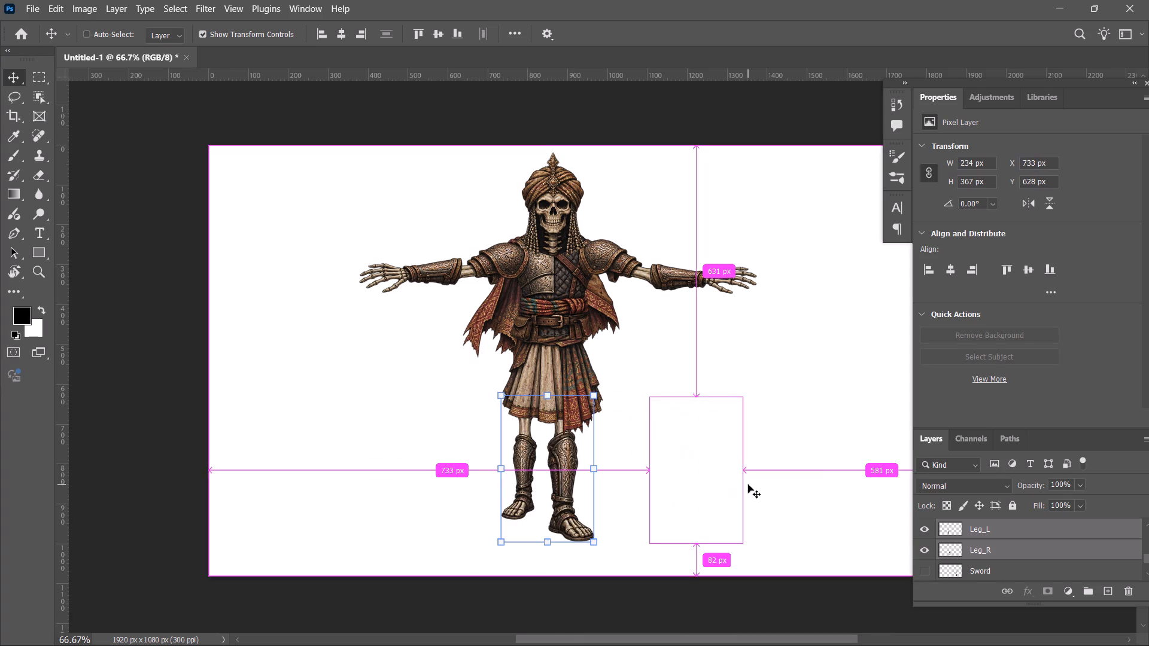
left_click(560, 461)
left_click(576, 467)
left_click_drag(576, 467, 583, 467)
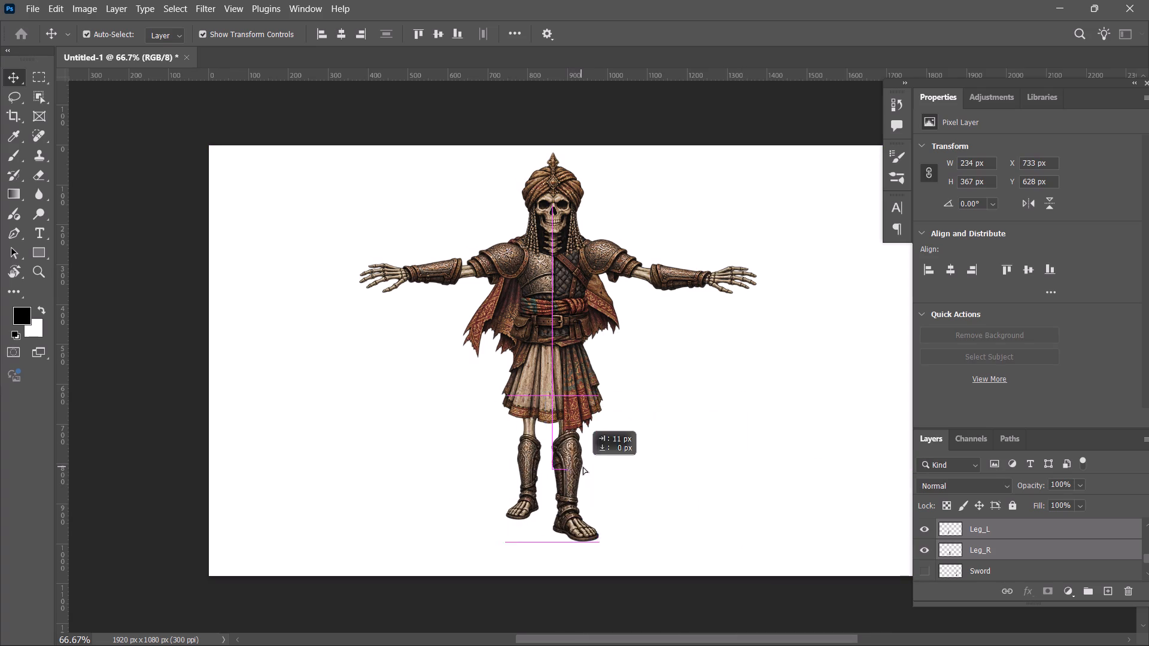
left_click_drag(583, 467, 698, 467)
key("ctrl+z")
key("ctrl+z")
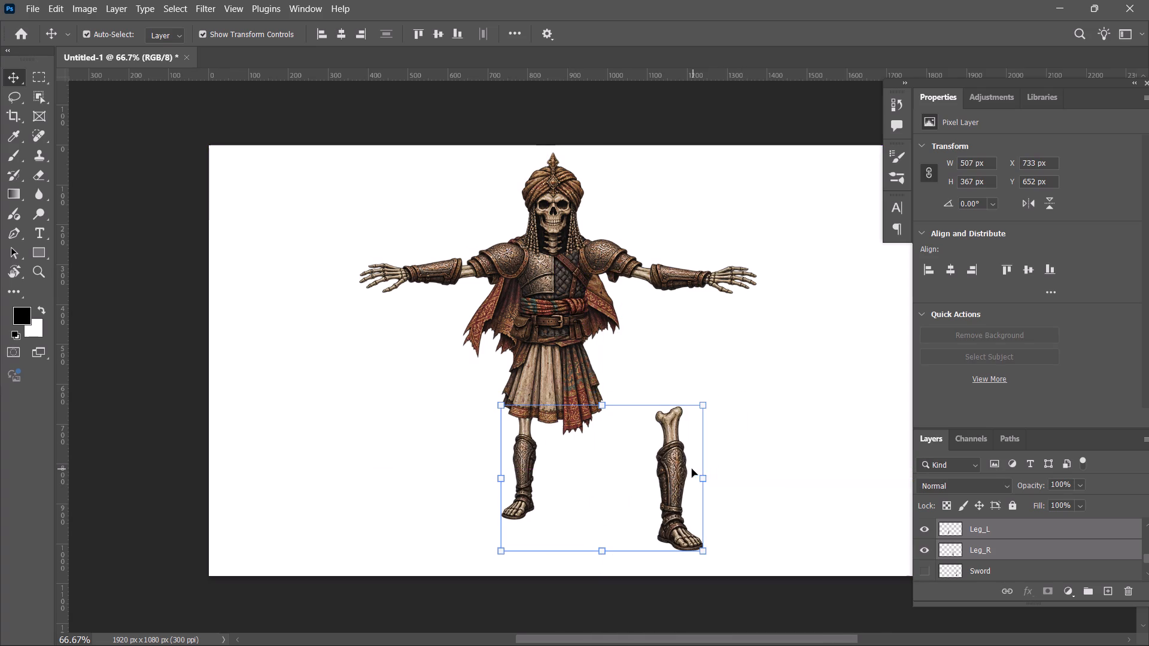
Select the Leg_R part alone and move it farther from the body, to about X 1222, Y 632 px.
left_click(788, 476)
left_click(692, 473)
left_click(677, 470)
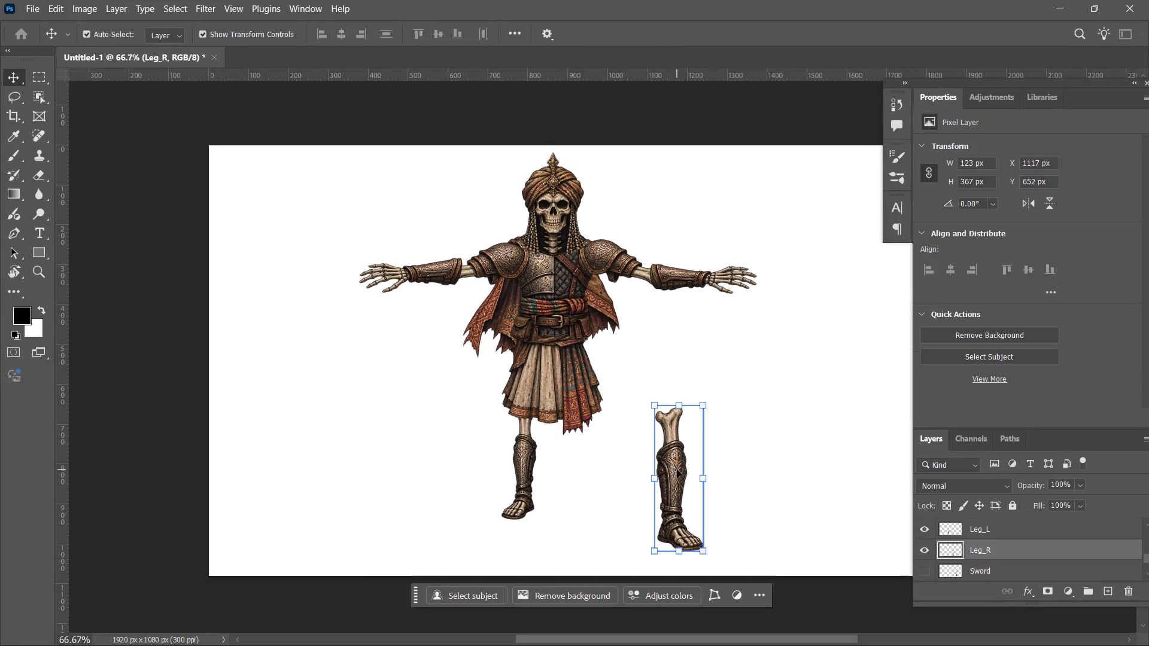
left_click_drag(677, 470, 719, 462)
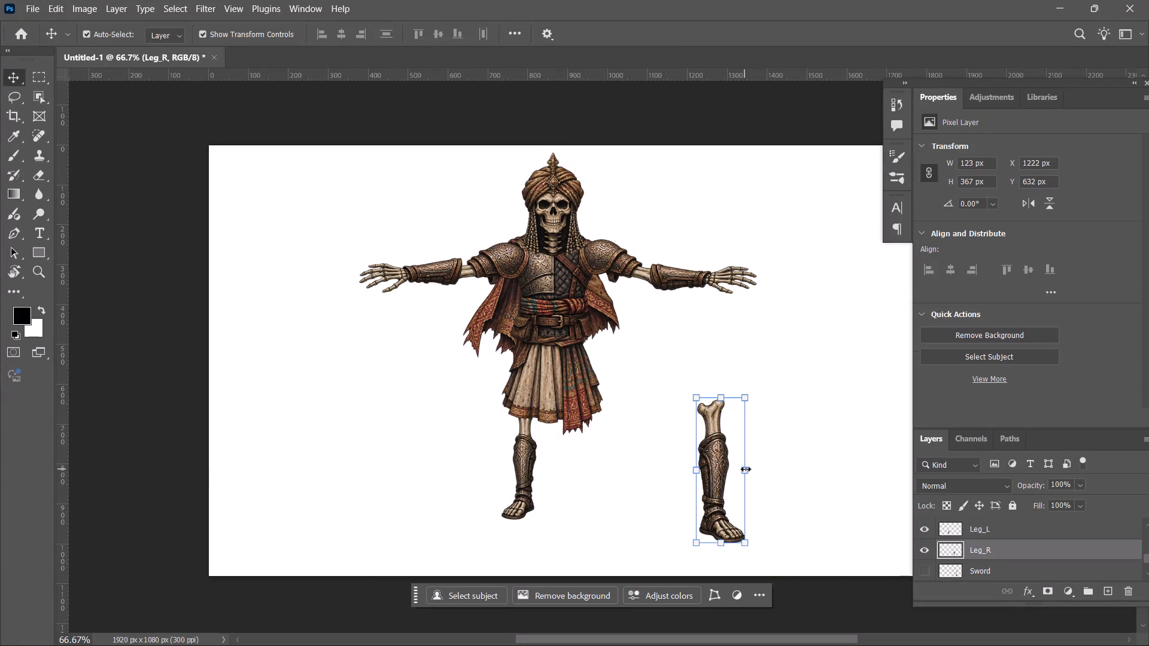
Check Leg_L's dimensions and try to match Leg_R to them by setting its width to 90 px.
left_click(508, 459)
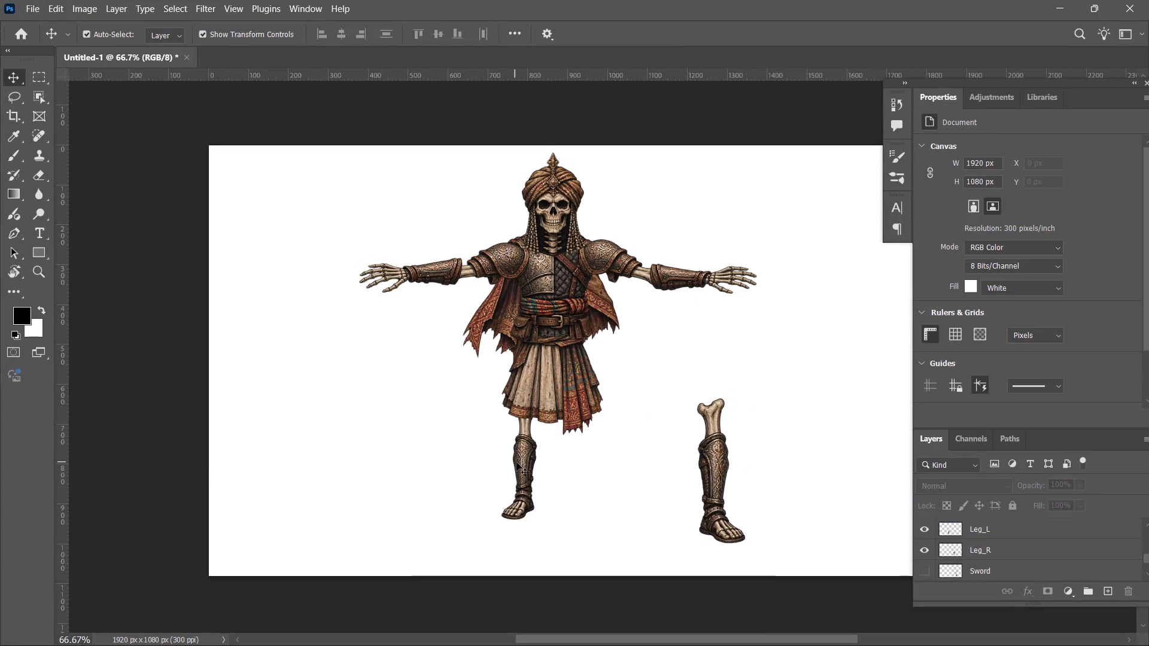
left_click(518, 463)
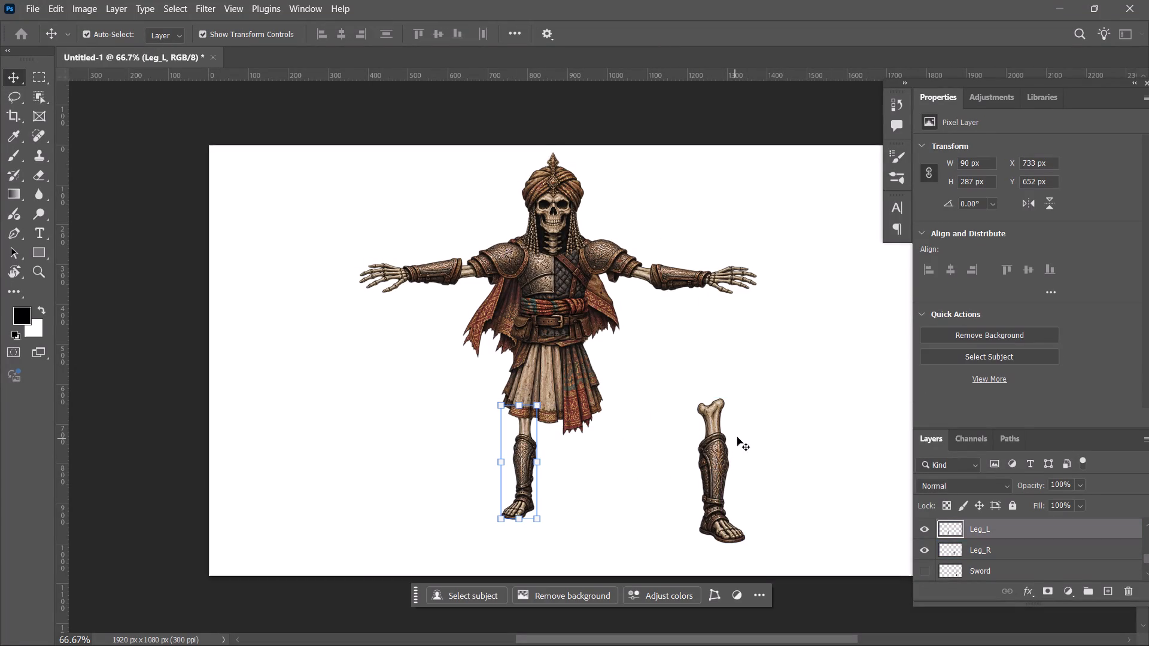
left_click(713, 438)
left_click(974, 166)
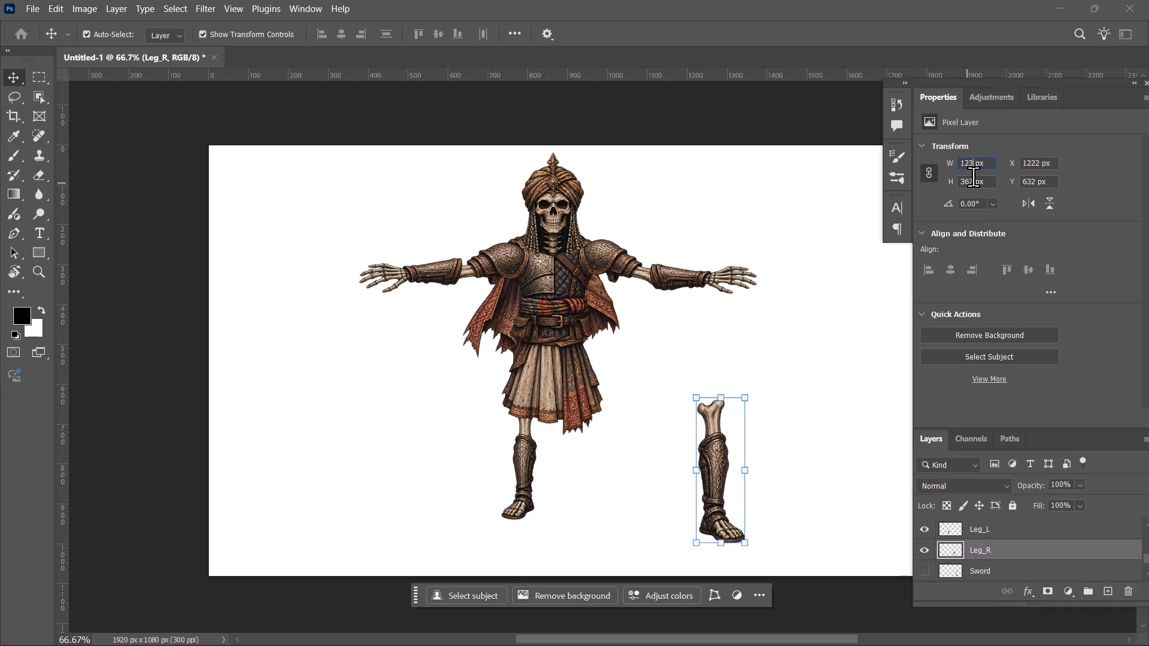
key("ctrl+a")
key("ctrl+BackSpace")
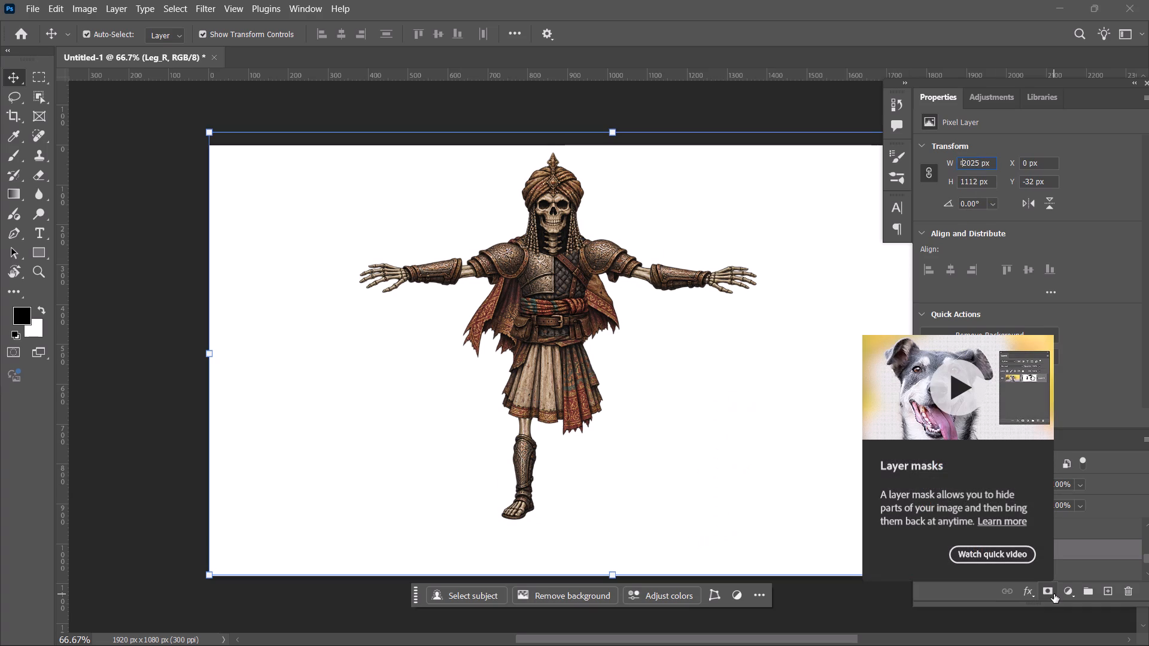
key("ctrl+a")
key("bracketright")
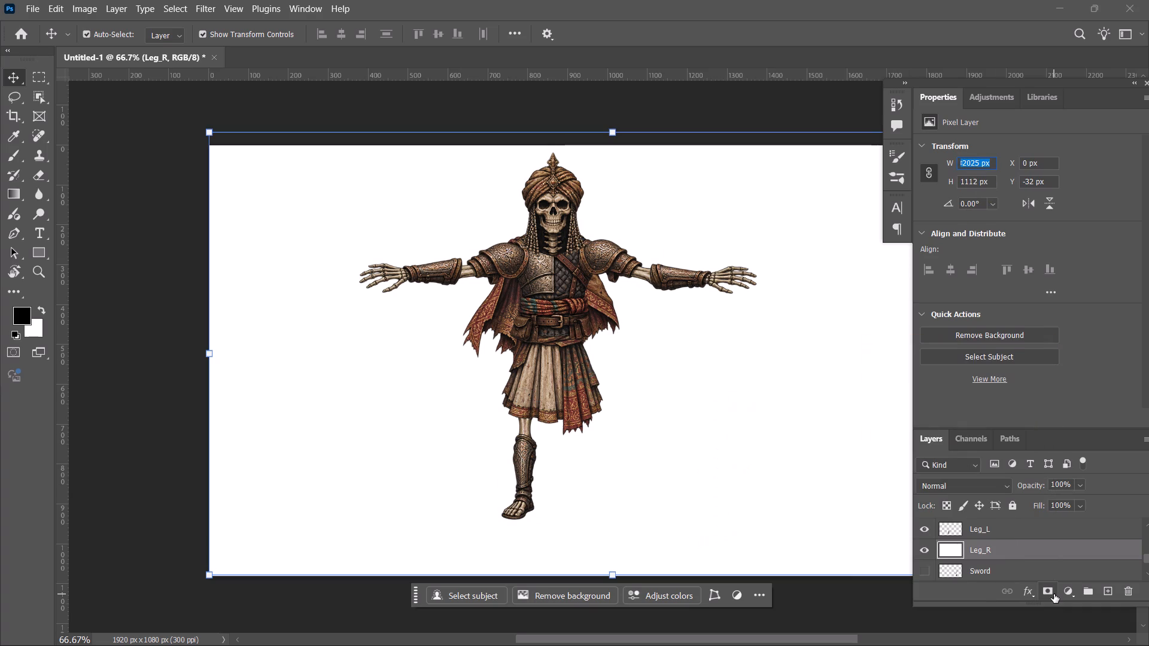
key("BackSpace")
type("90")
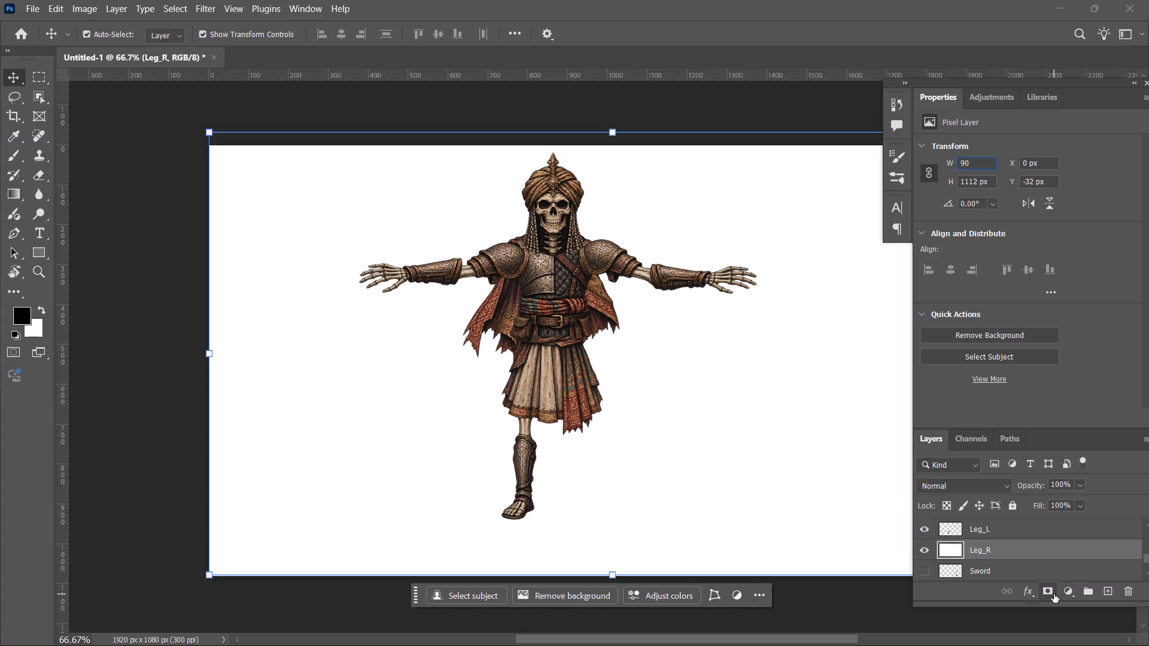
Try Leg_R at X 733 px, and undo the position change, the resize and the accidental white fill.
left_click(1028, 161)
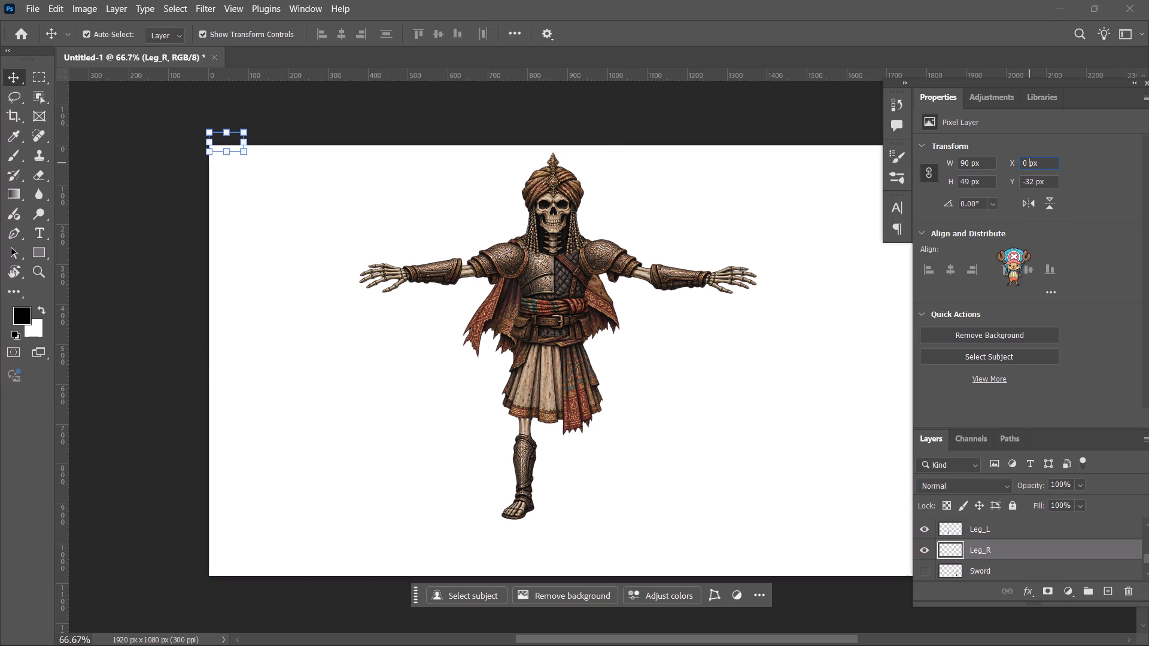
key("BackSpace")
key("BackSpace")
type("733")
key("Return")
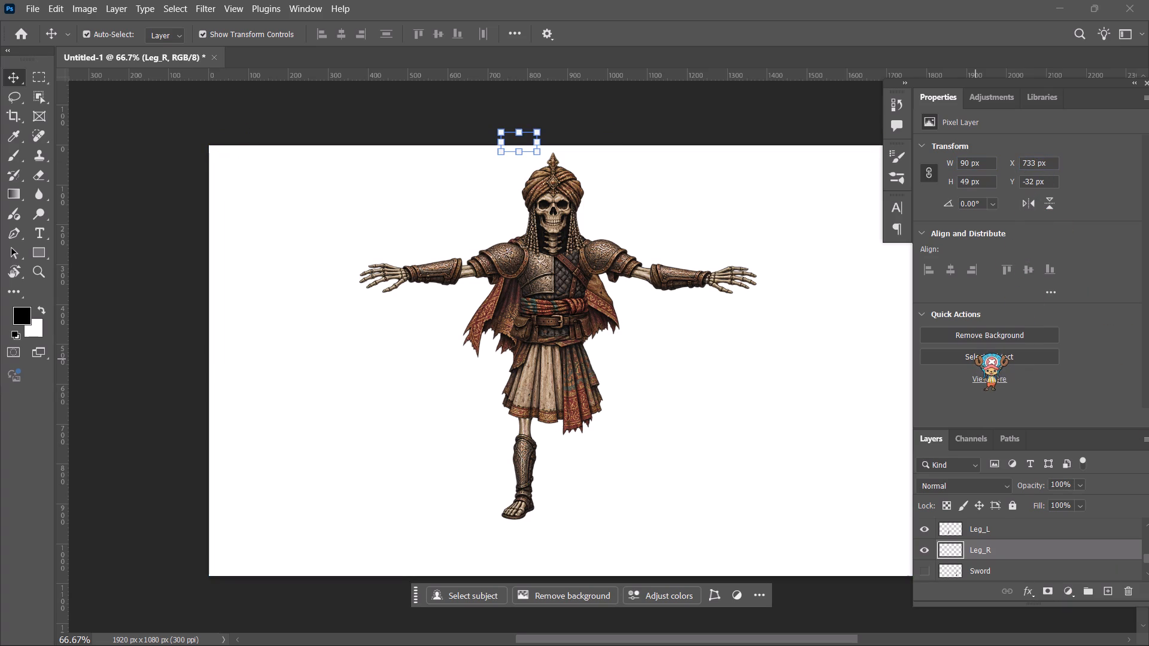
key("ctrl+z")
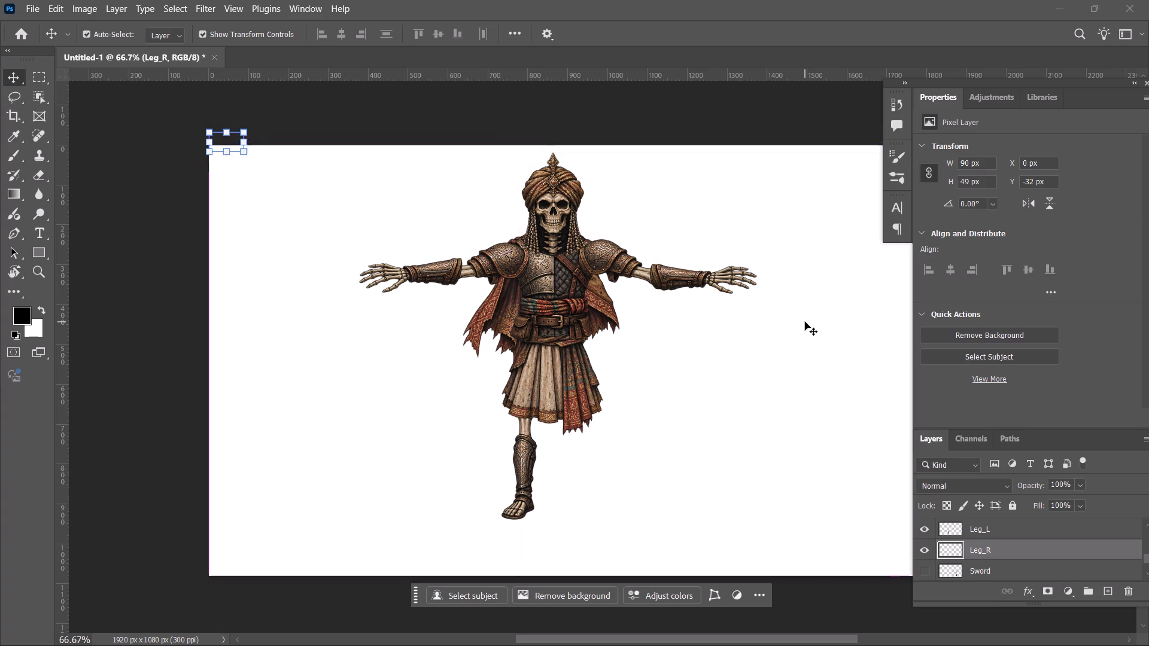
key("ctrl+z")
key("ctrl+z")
Scale Leg_R to about 76% and place it under the skirt's Arm_R side, at about X 882, Y 662 px, with the feet level.
left_click(715, 449)
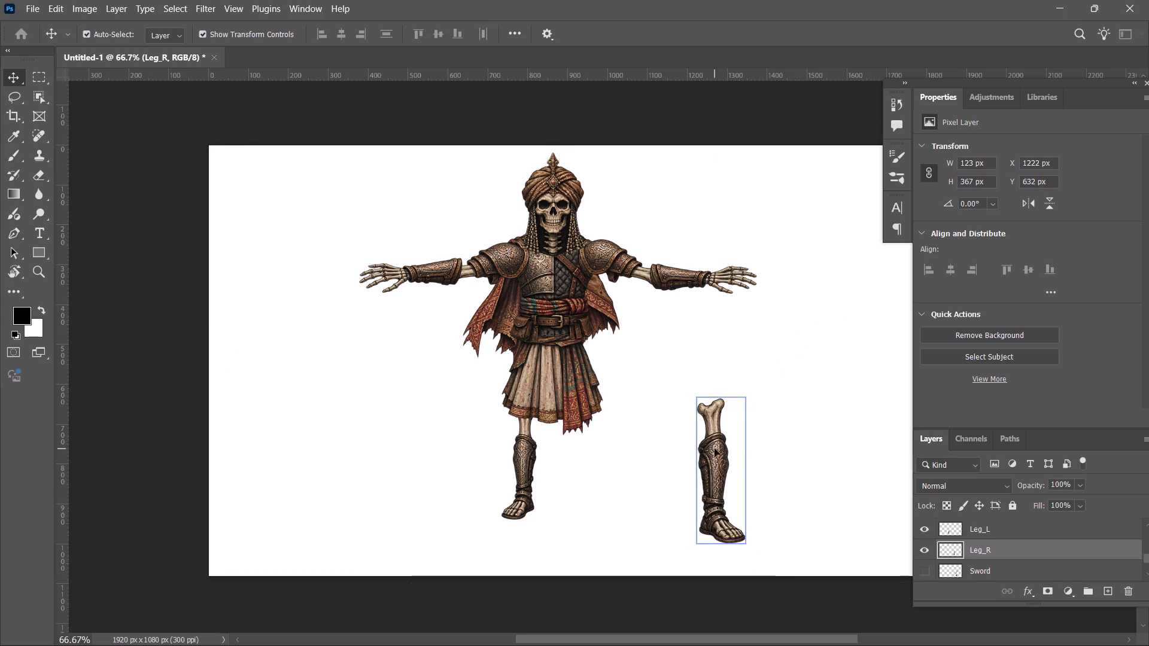
left_click(706, 439)
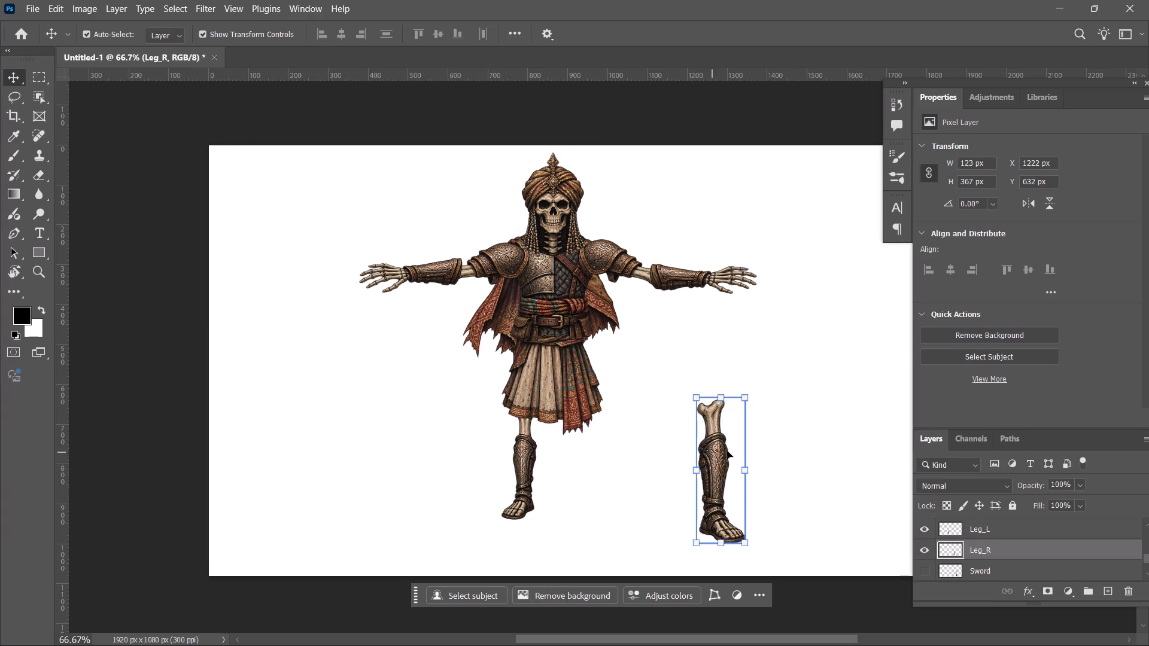
left_click_drag(743, 543, 724, 524)
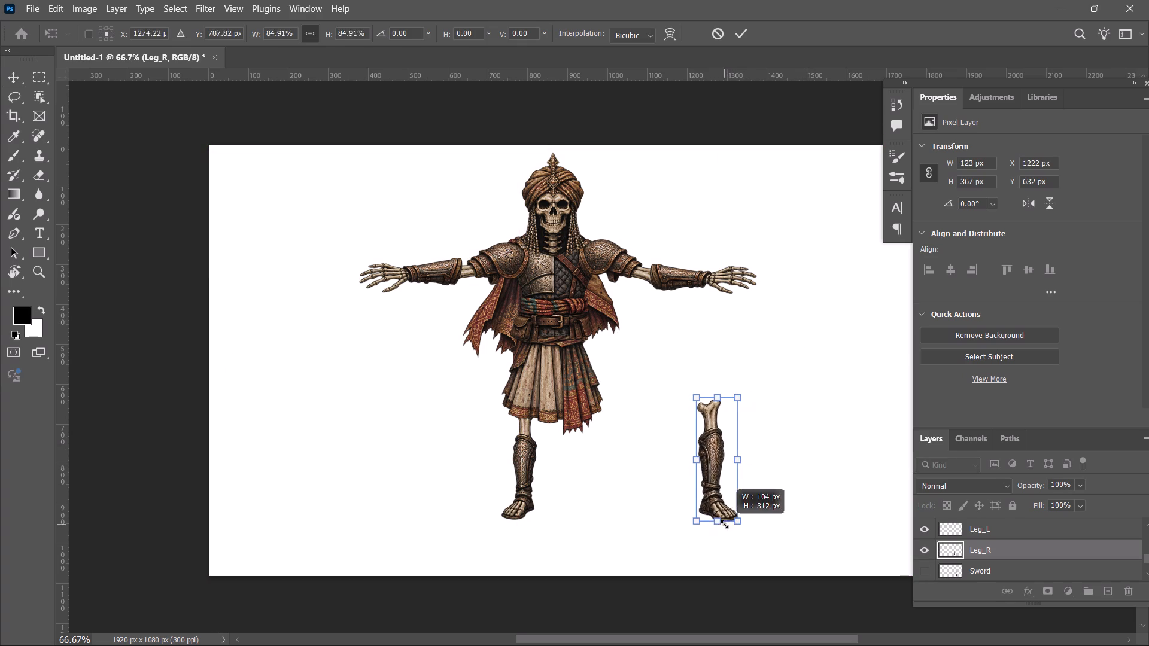
left_click_drag(724, 524, 717, 512)
left_click_drag(716, 463, 709, 477)
left_click_drag(703, 453, 621, 459)
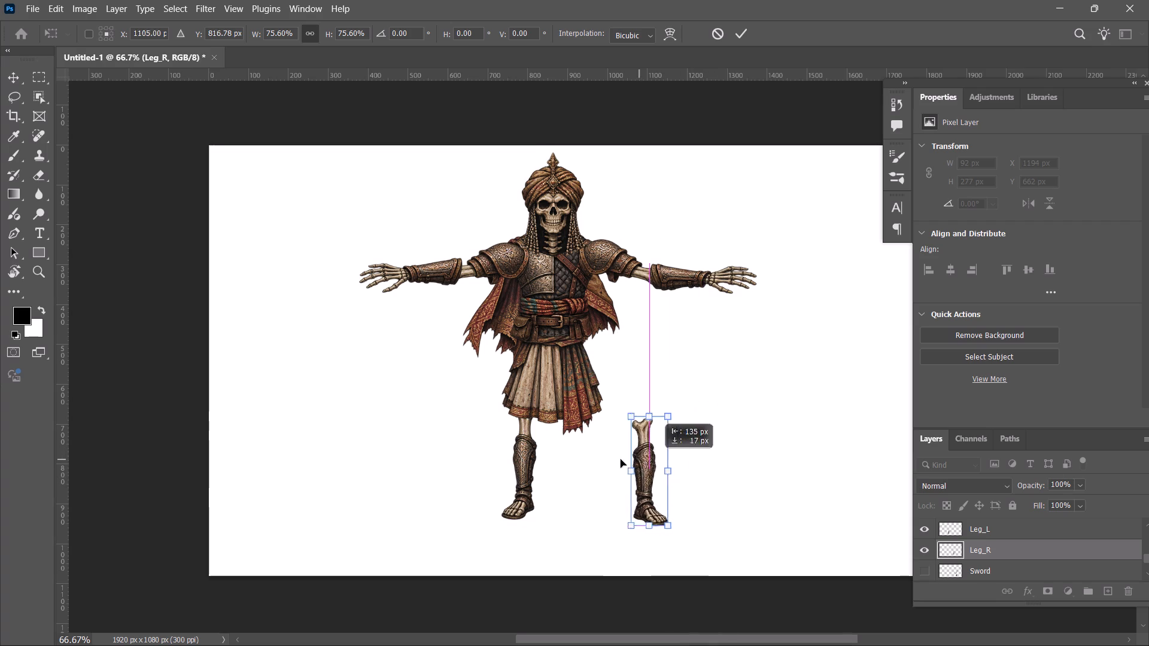
left_click_drag(621, 459, 579, 455)
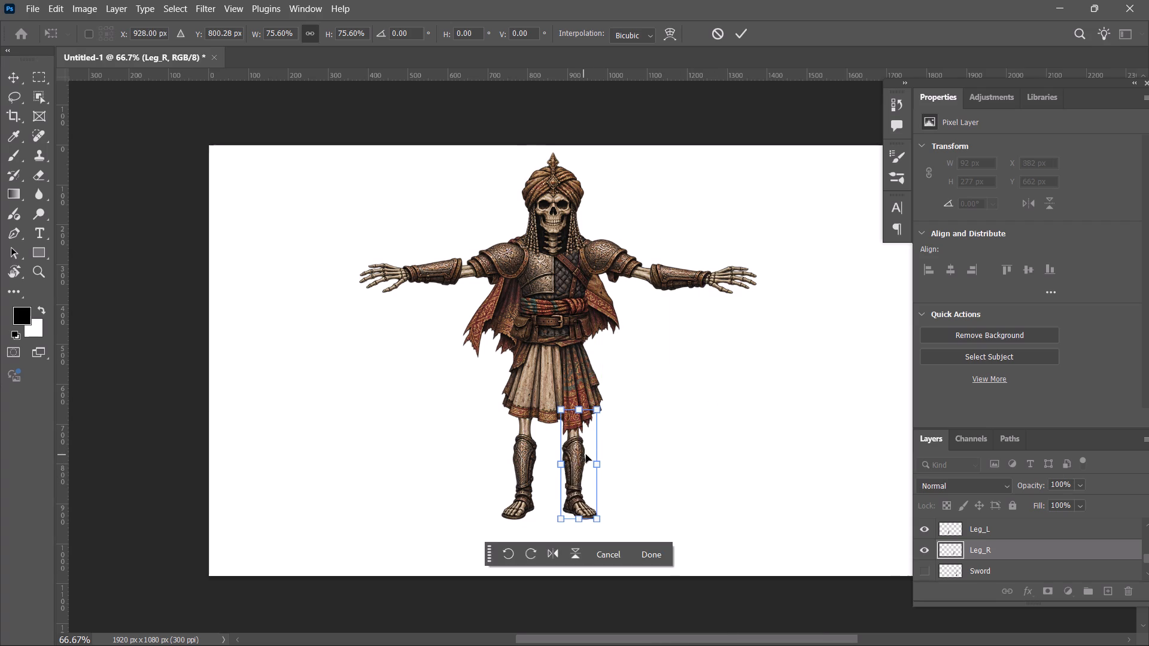
left_click(725, 453)
left_click(729, 453)
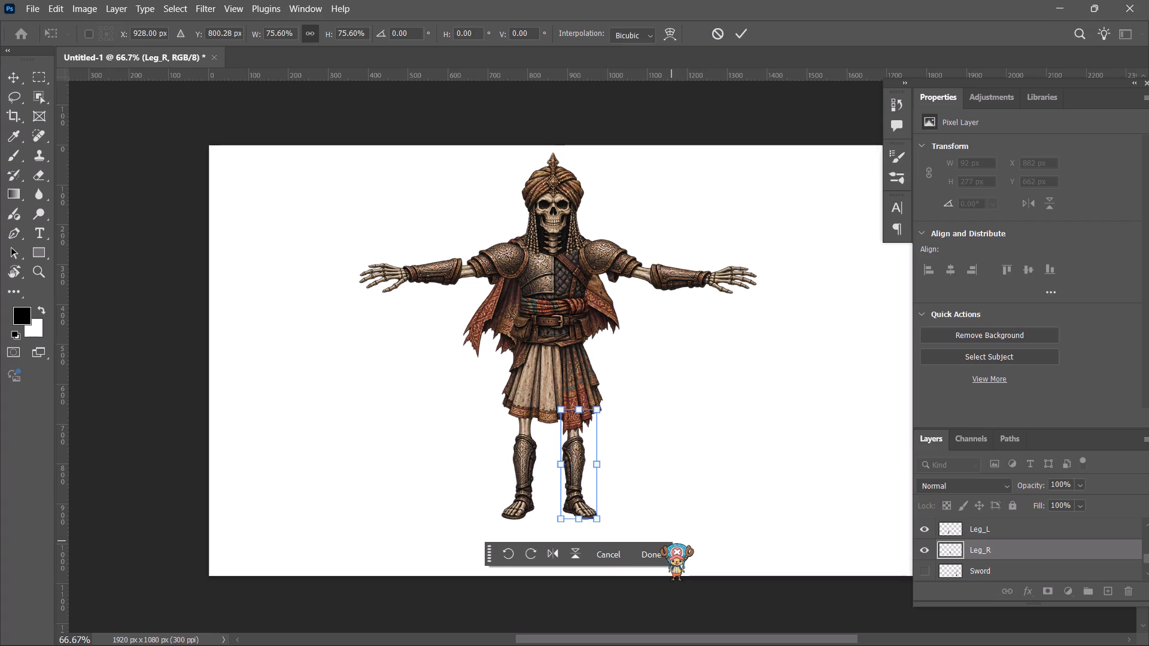
left_click(661, 549)
left_click(777, 423)
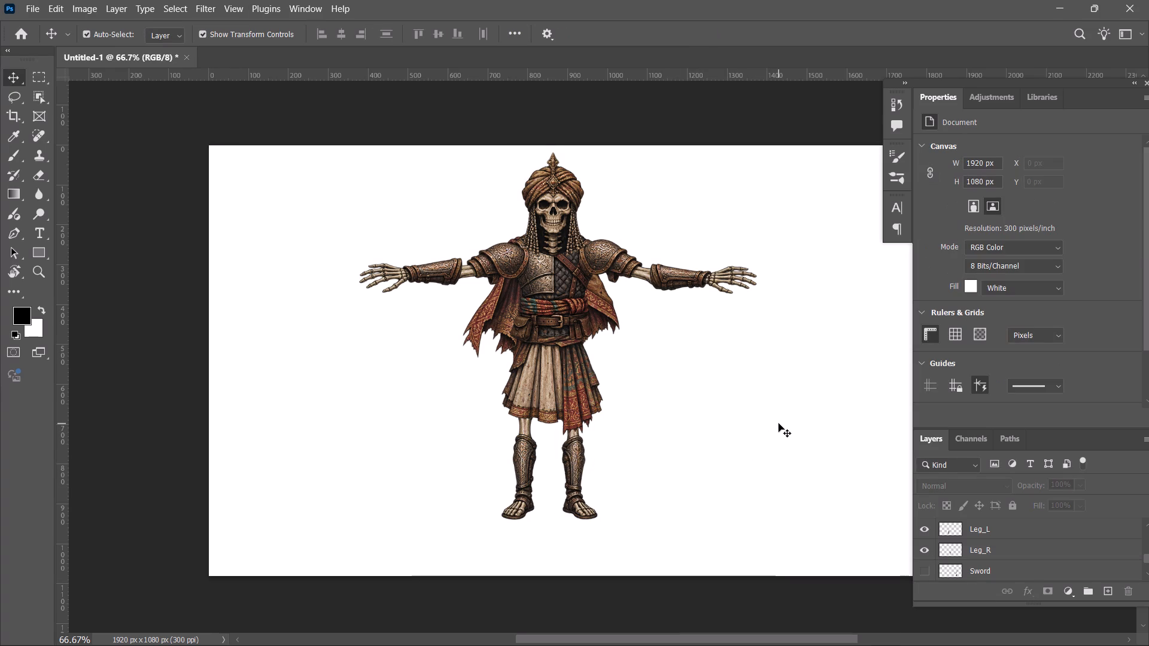
Show the Sword layer and move the sword to the Arm_L hand, at about X 293, Y 38 px.
scroll(1023, 553, "down", 3)
scroll(1023, 553, "up", 4)
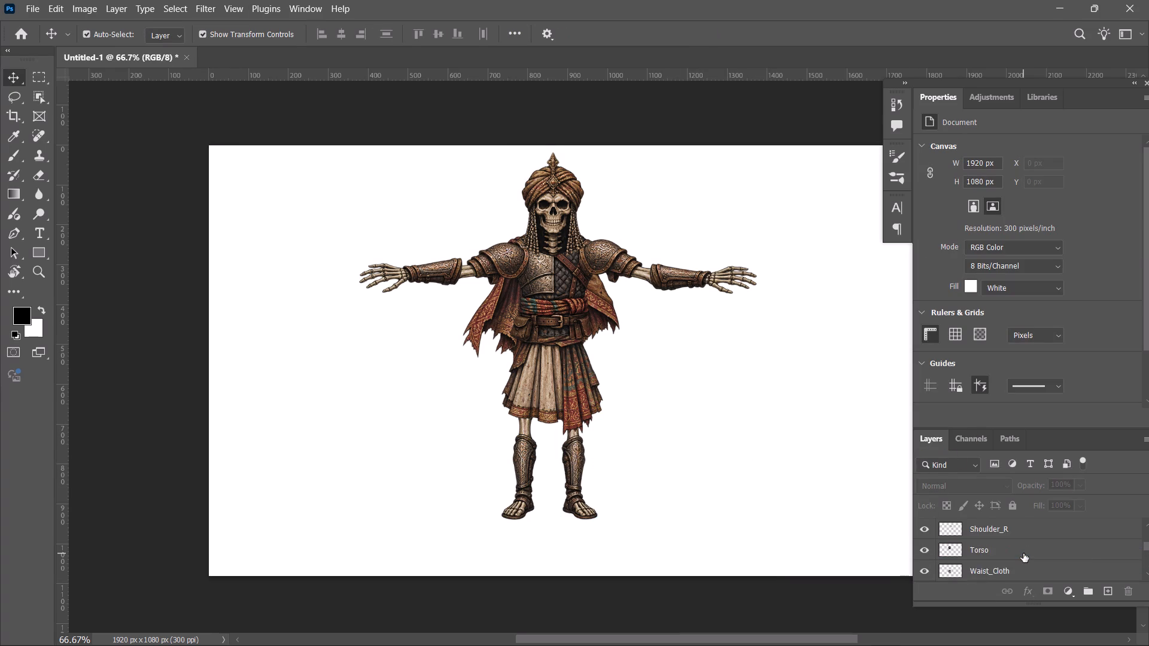
scroll(1023, 553, "up", 10)
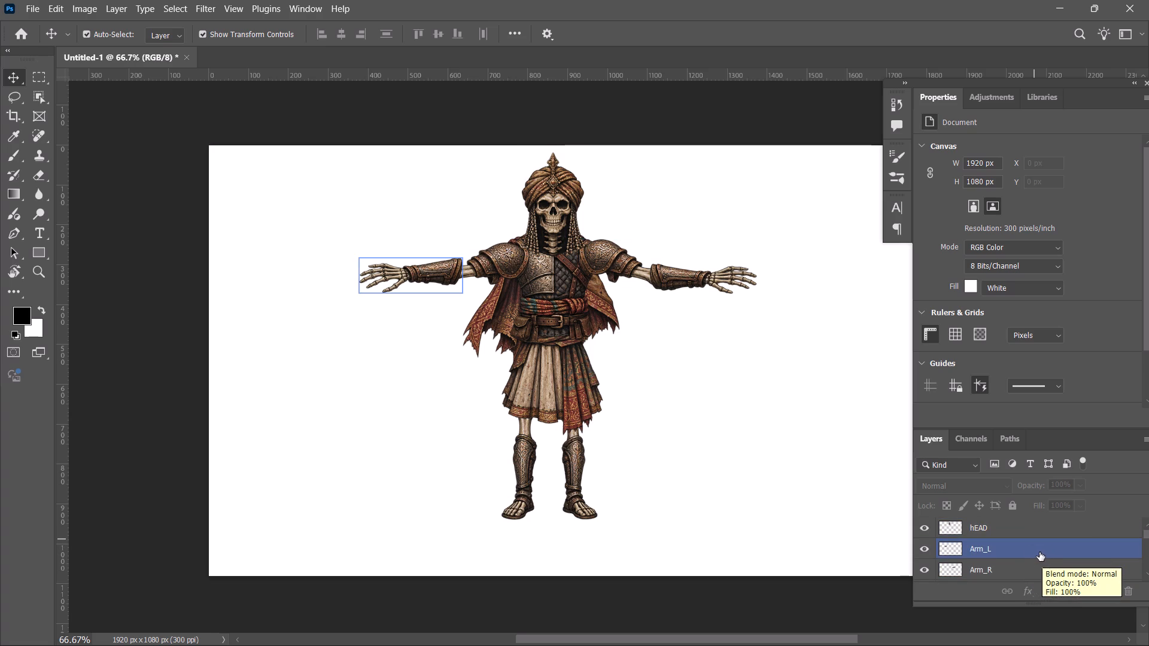
scroll(1034, 555, "up", 3)
scroll(1034, 556, "down", 11)
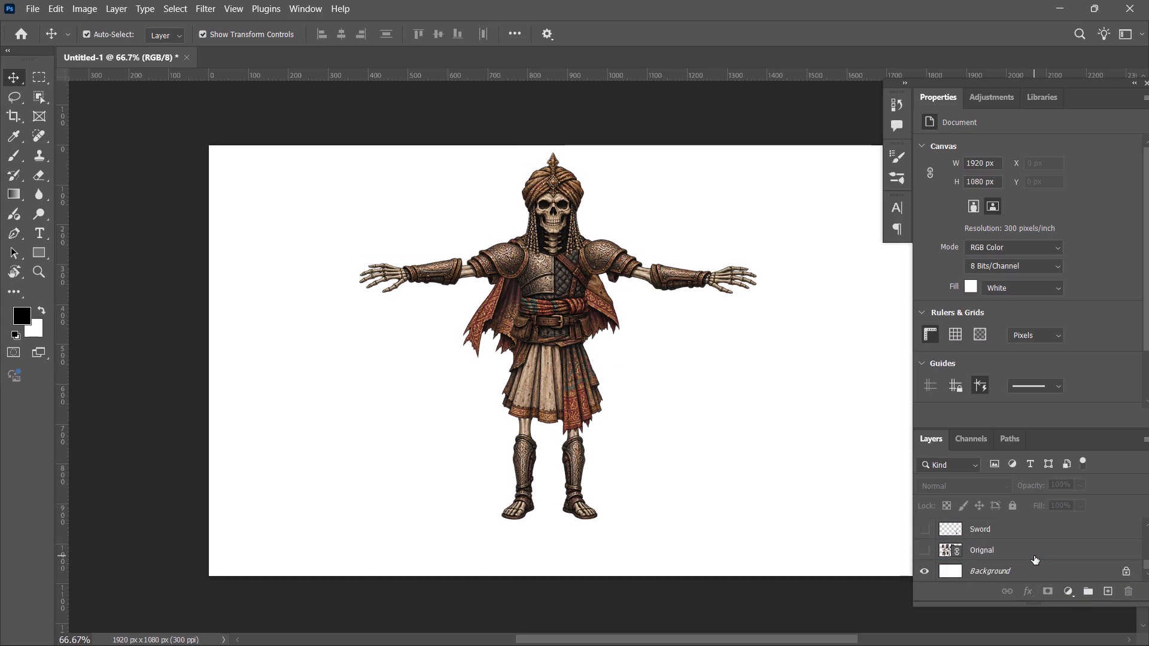
scroll(1034, 549, "up", 1)
left_click(997, 549)
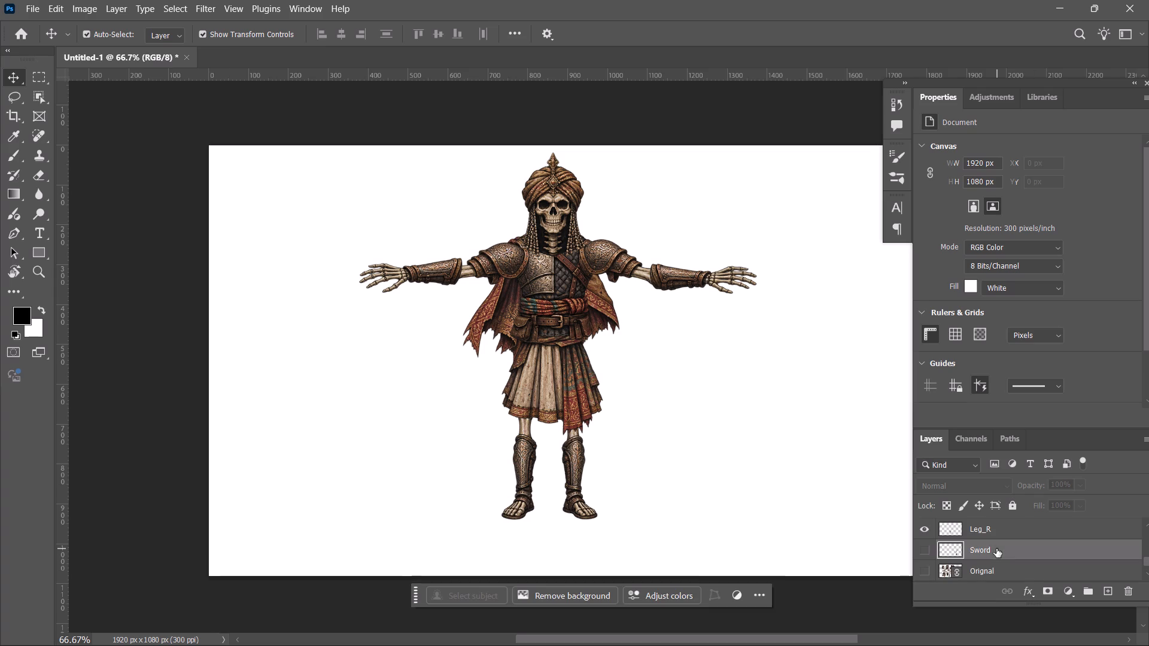
left_click(923, 549)
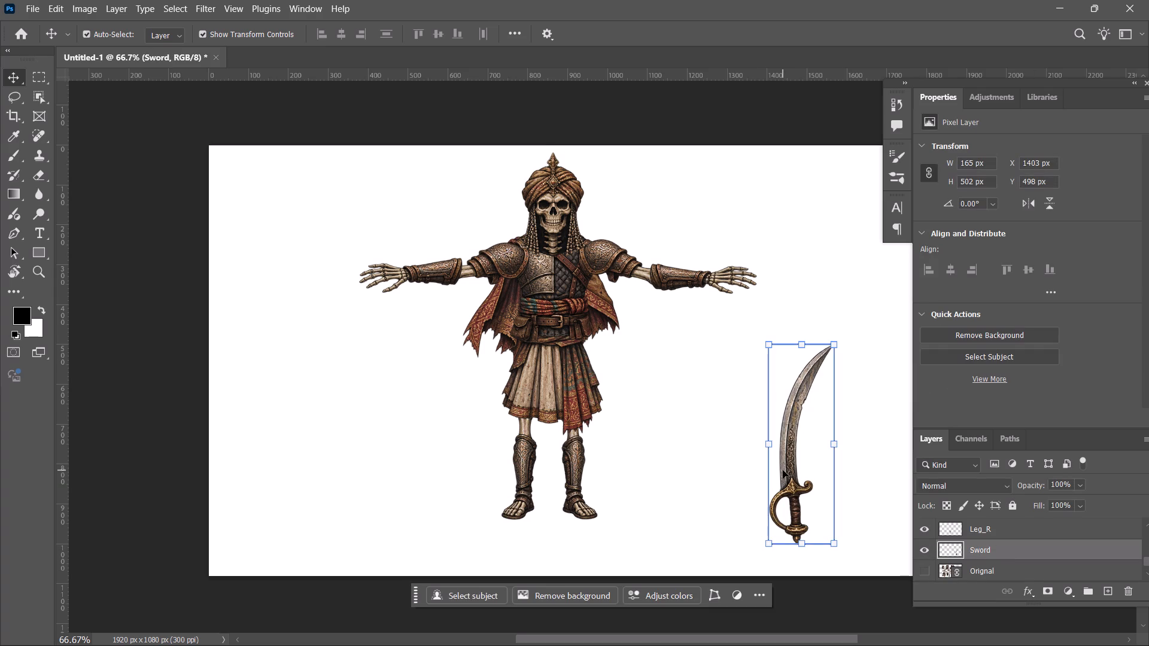
left_click_drag(785, 470, 336, 287)
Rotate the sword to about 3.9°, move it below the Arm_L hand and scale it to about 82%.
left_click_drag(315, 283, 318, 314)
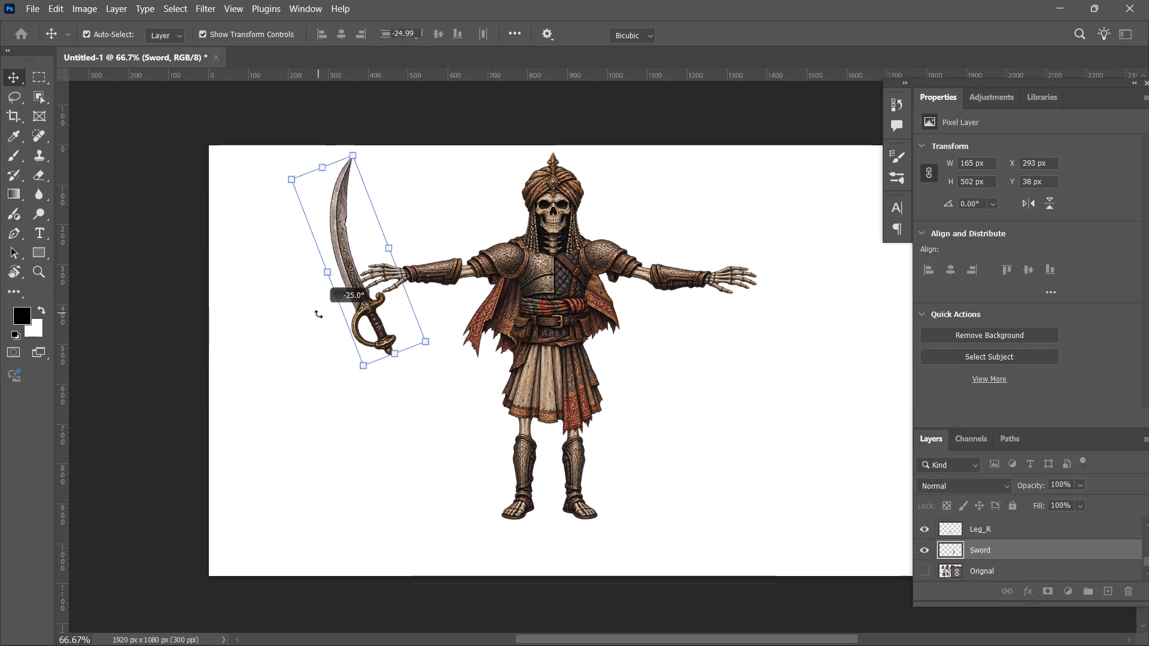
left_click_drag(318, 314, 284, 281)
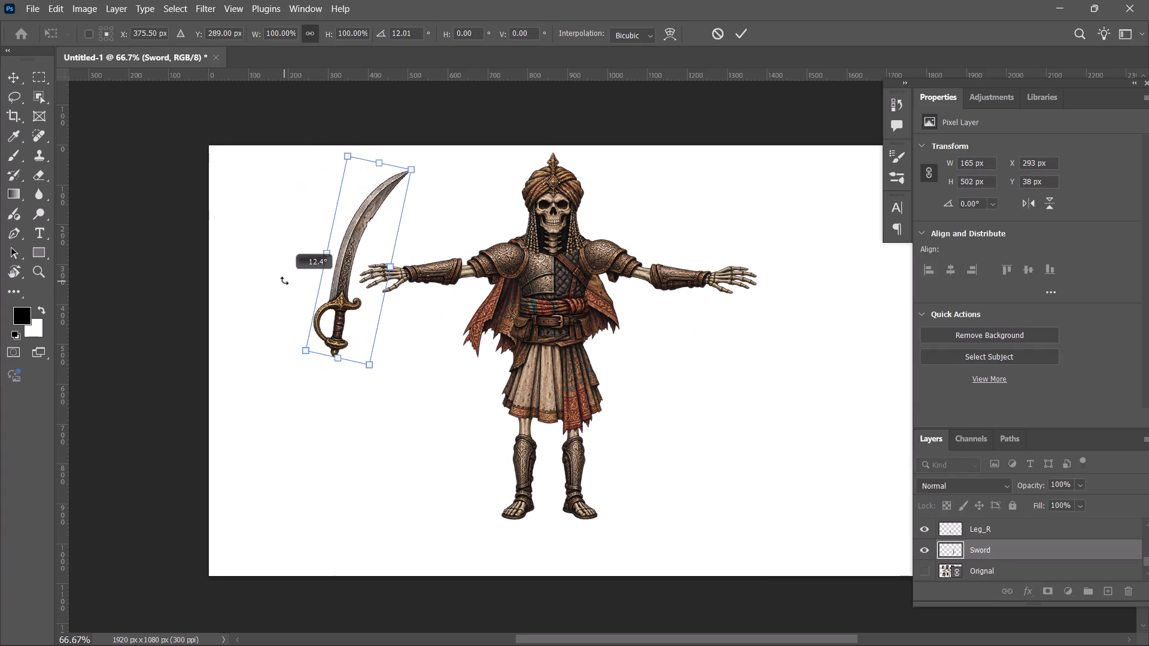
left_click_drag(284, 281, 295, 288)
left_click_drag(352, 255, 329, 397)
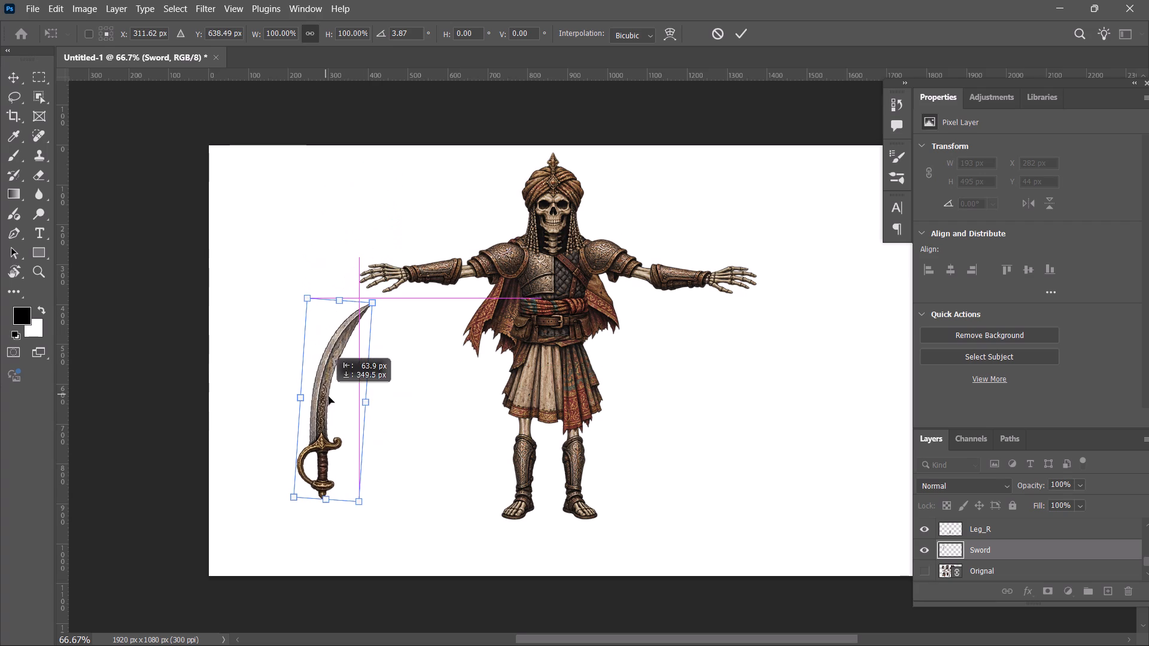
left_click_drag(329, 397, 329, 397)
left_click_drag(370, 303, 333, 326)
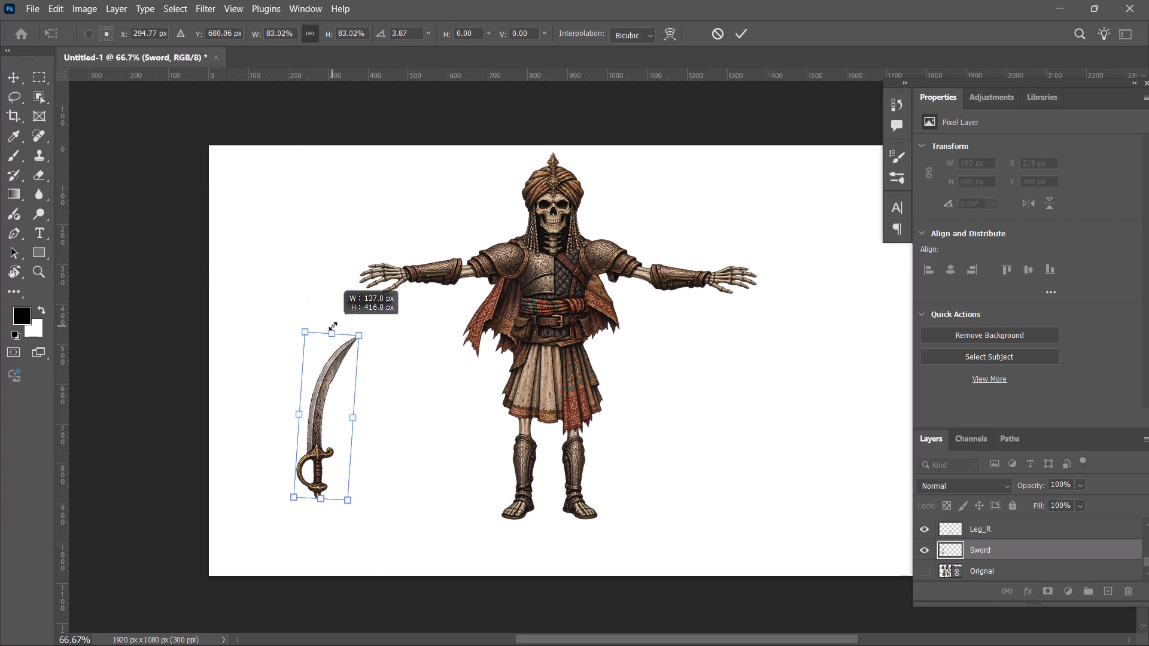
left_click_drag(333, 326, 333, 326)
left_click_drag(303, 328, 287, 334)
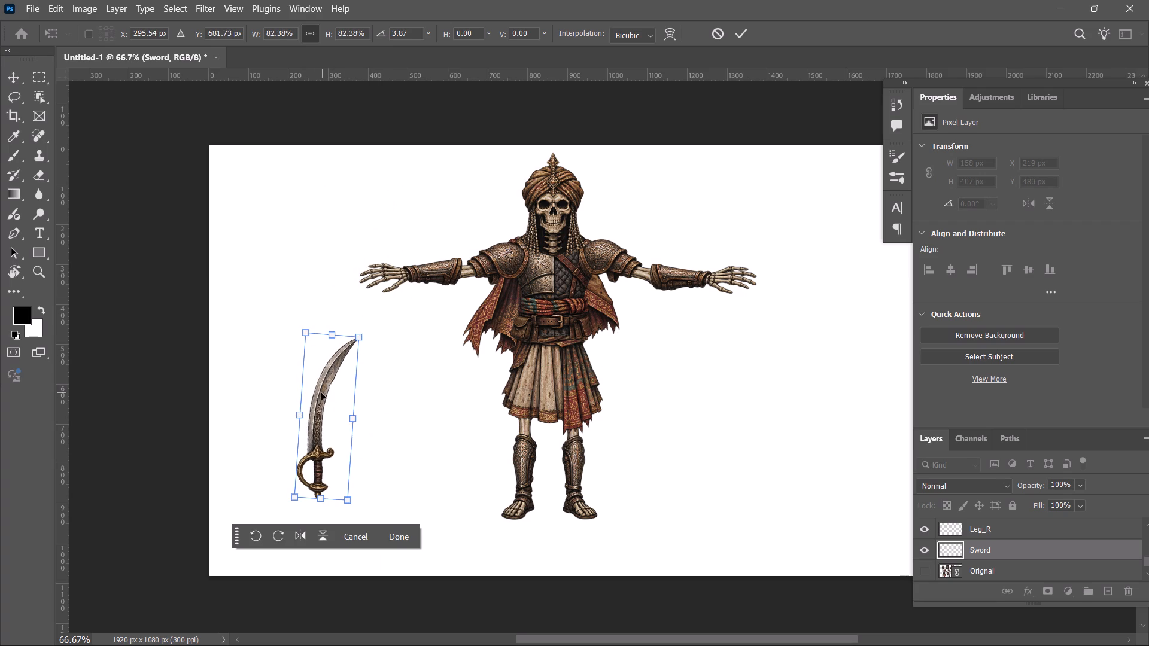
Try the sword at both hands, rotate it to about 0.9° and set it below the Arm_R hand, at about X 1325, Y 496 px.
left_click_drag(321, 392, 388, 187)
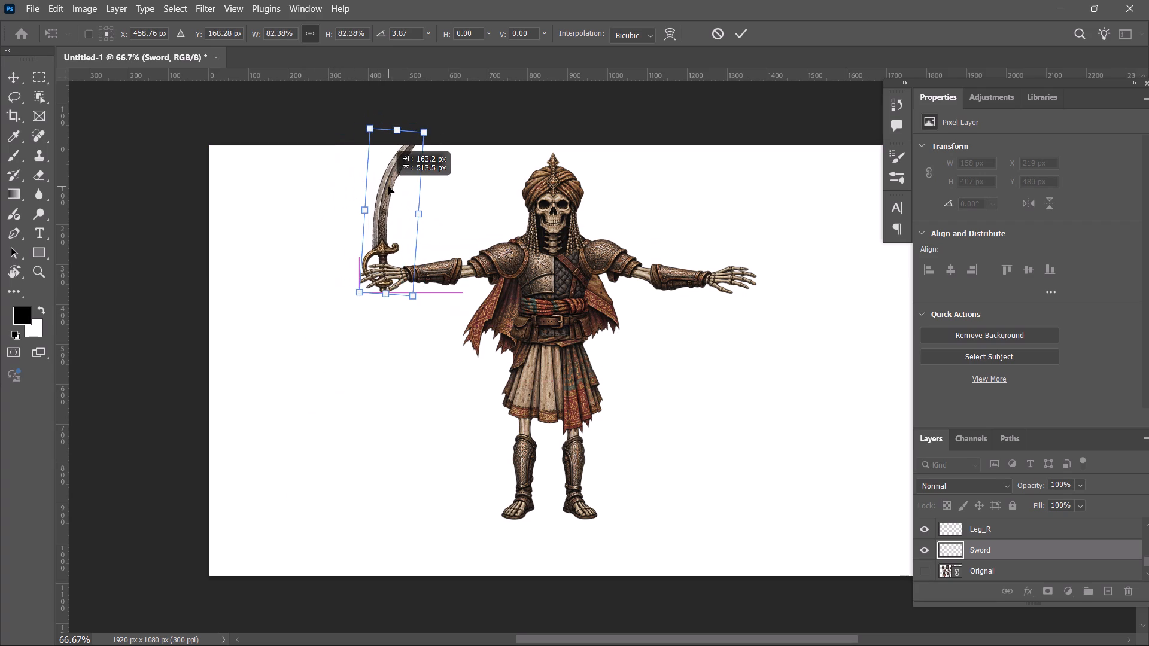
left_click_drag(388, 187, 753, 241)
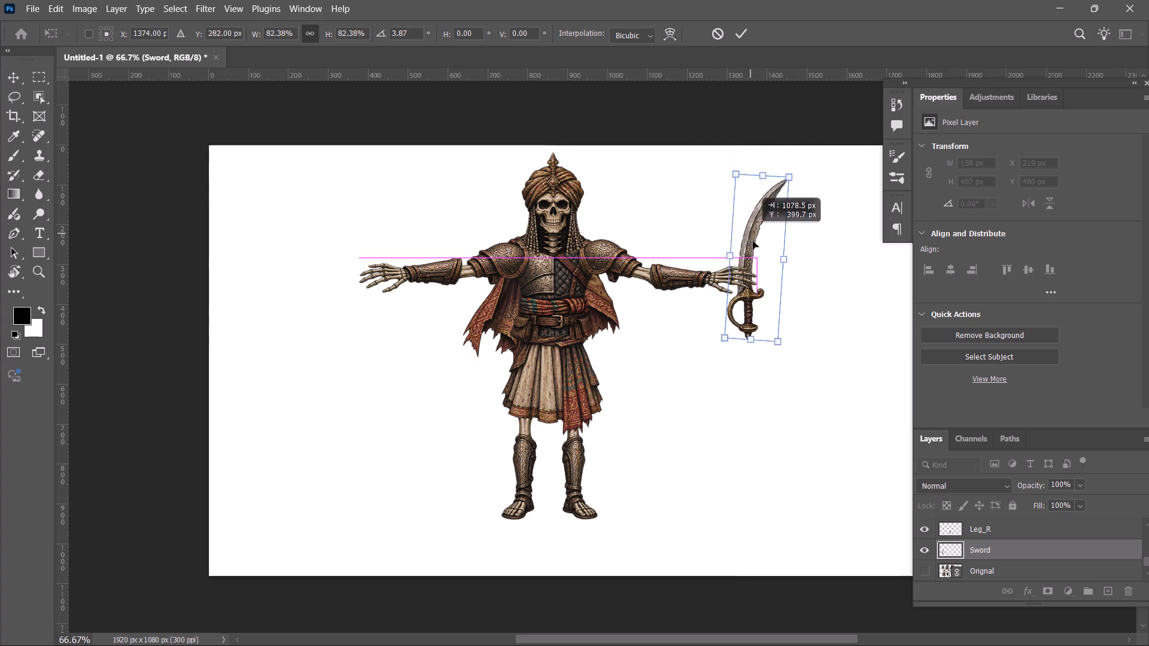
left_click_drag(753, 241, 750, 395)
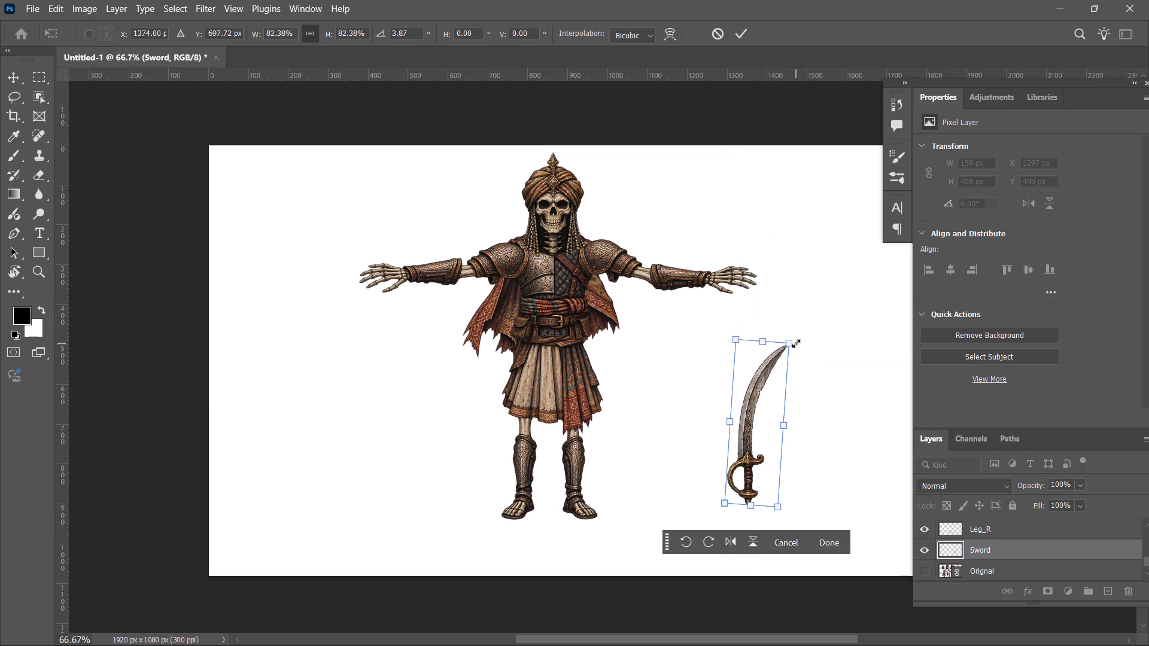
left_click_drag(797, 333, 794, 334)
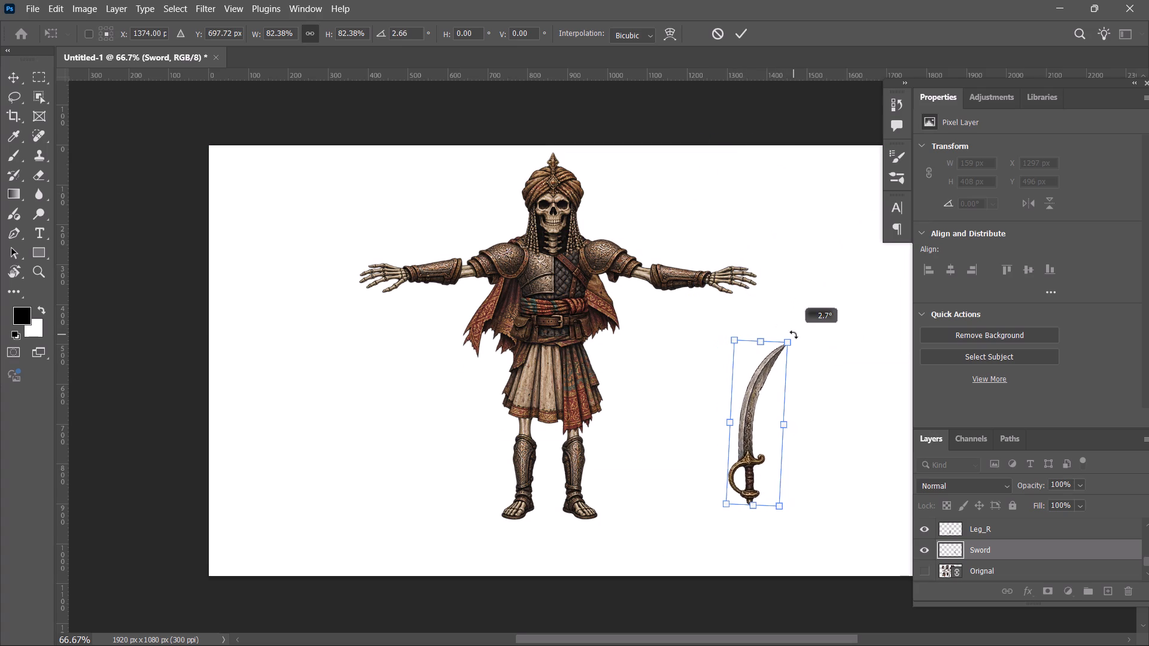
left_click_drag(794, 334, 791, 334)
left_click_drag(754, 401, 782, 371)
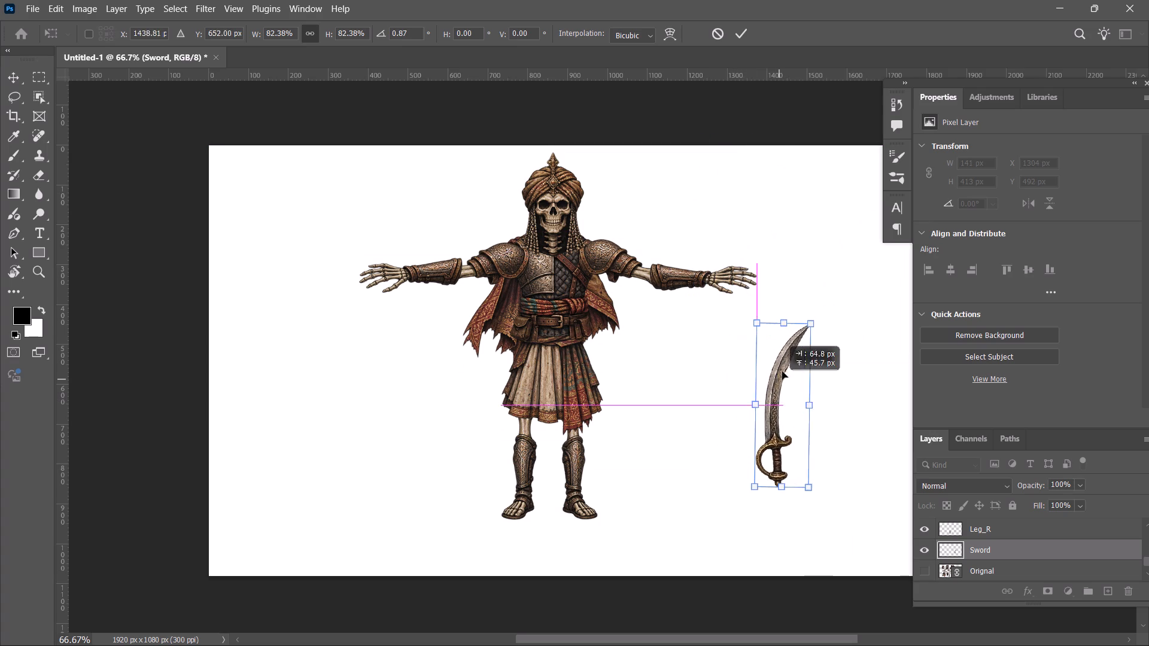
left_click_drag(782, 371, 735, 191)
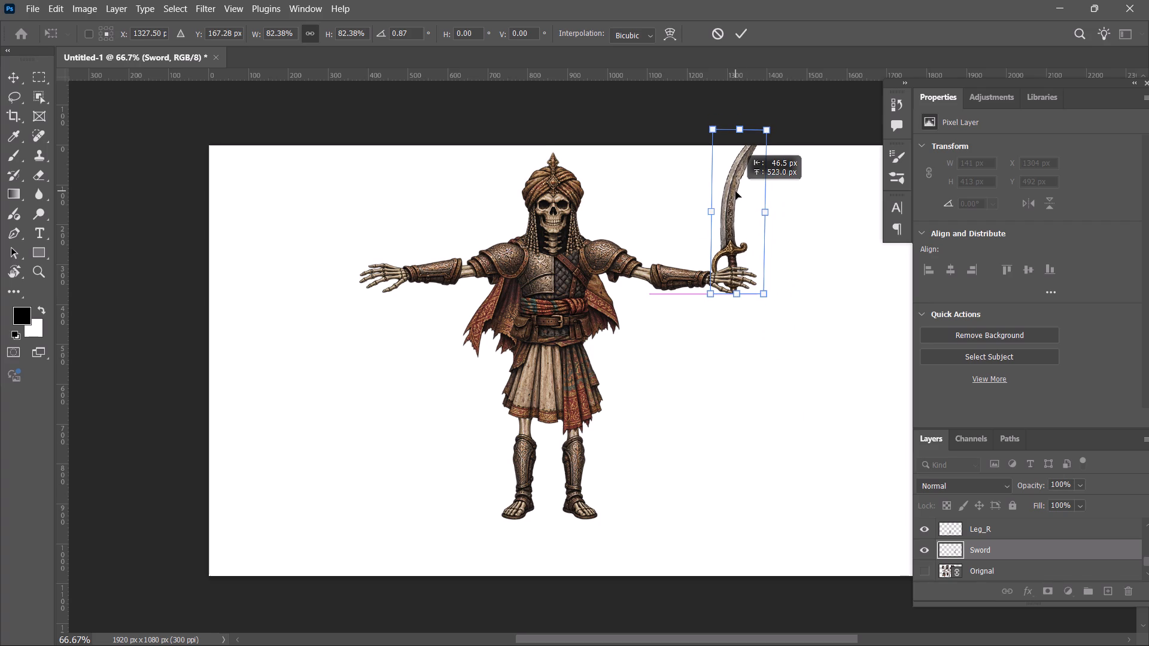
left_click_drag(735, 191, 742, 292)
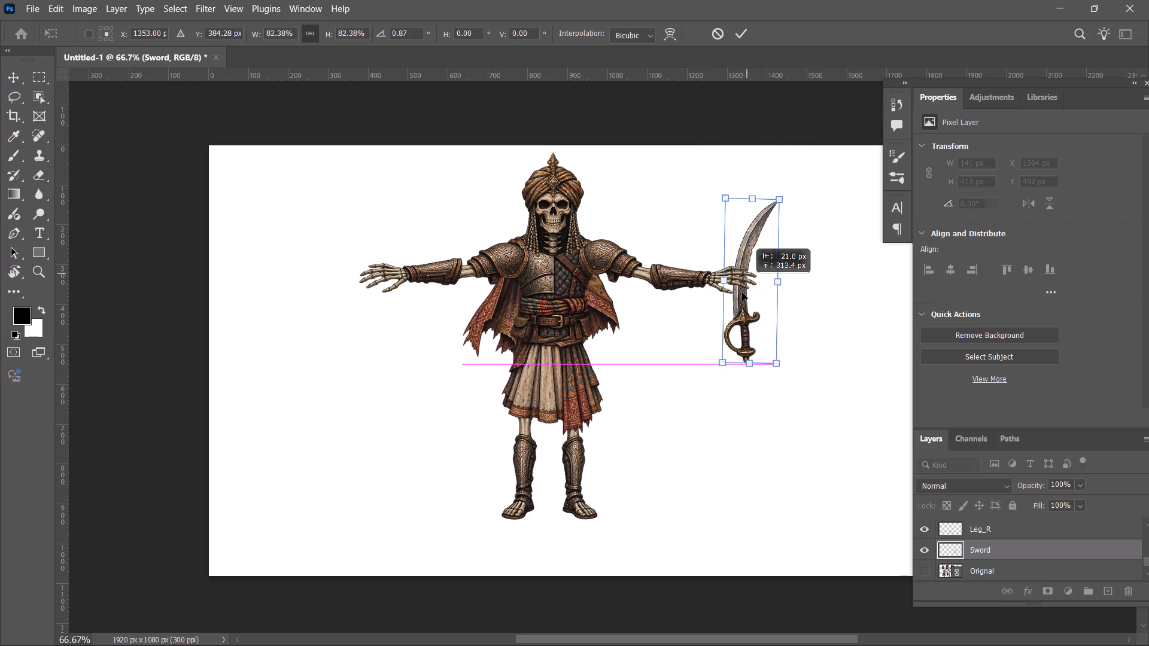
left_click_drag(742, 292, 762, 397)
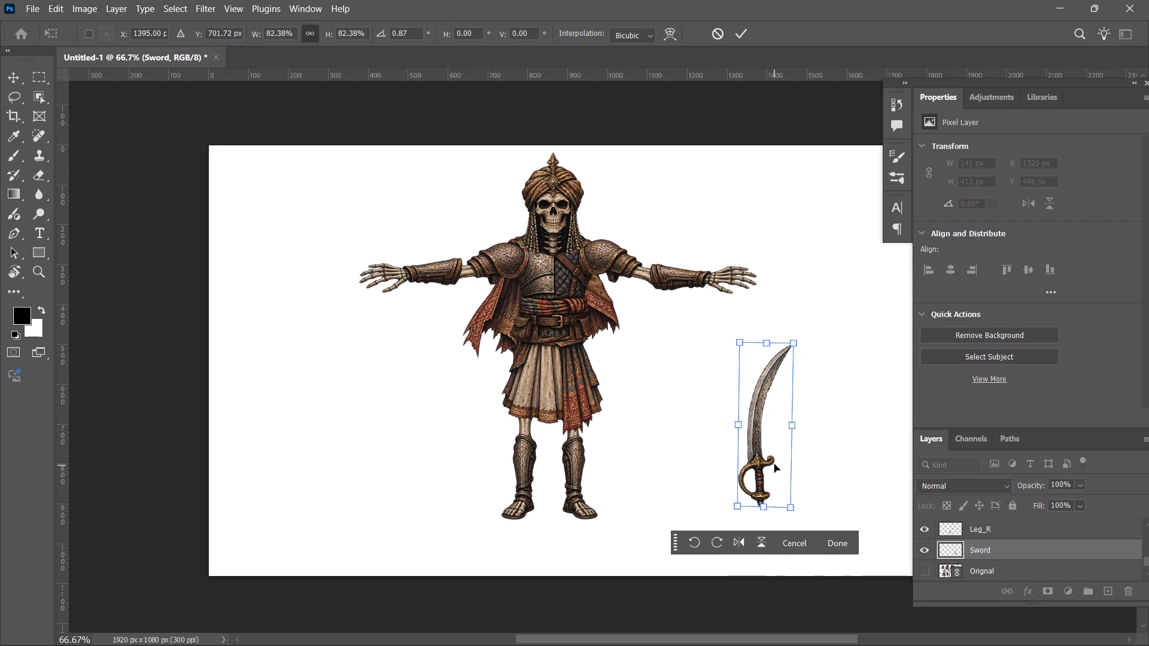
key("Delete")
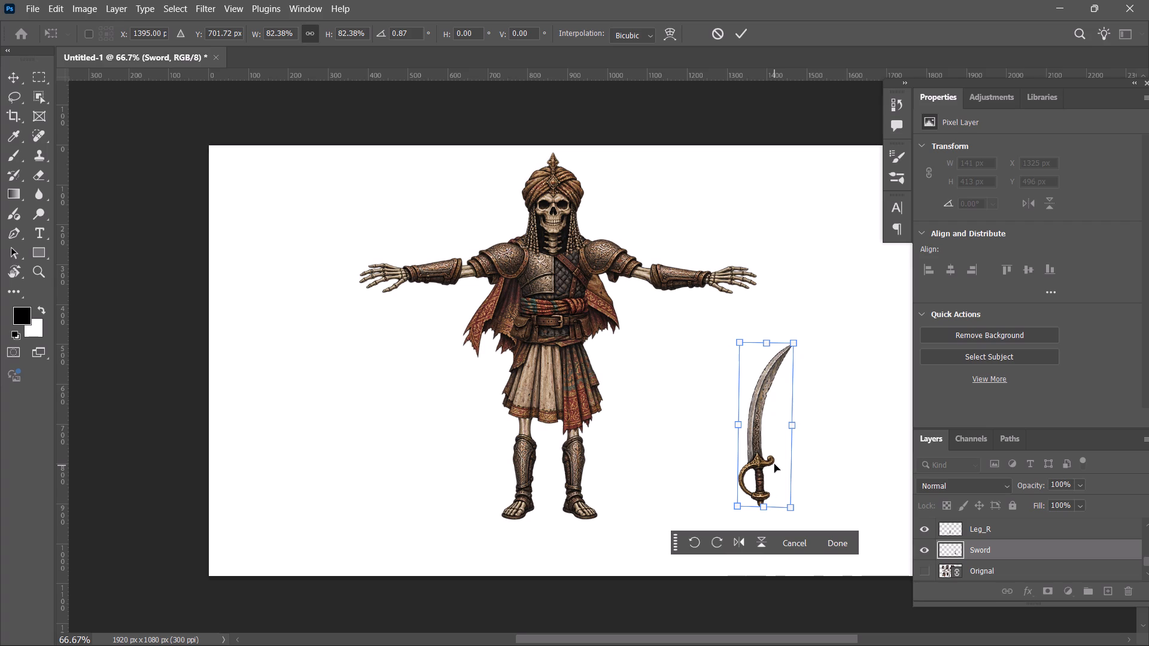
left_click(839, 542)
Delete the Sword layer.
left_click(783, 473)
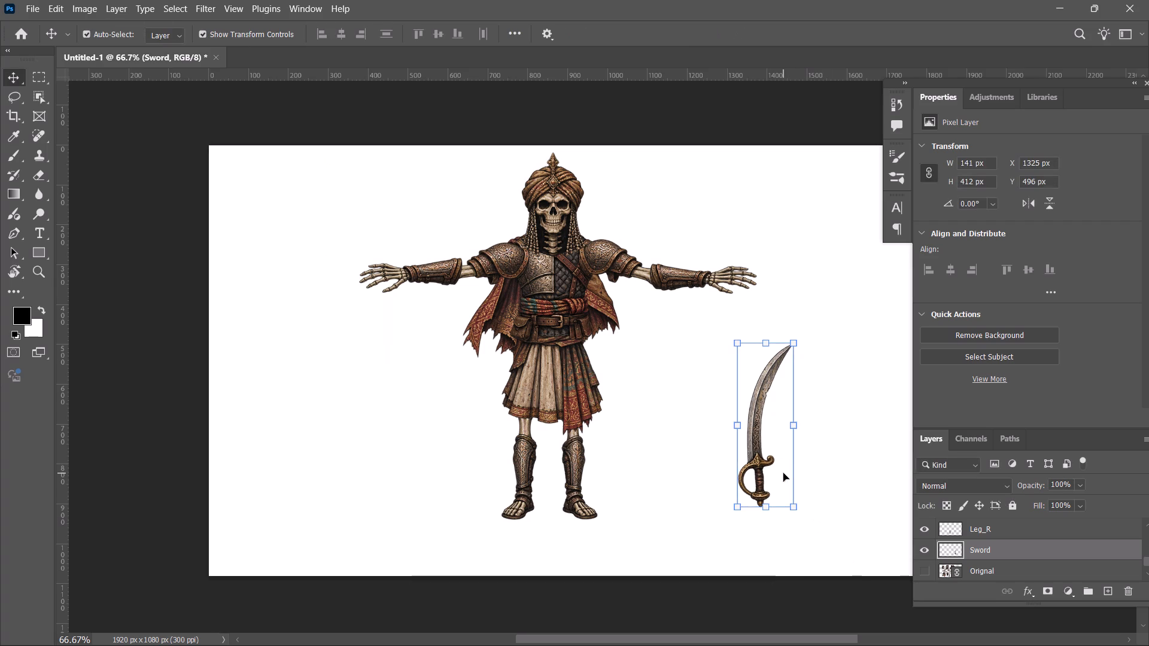
left_click(771, 465)
left_click(756, 454)
right_click(756, 454)
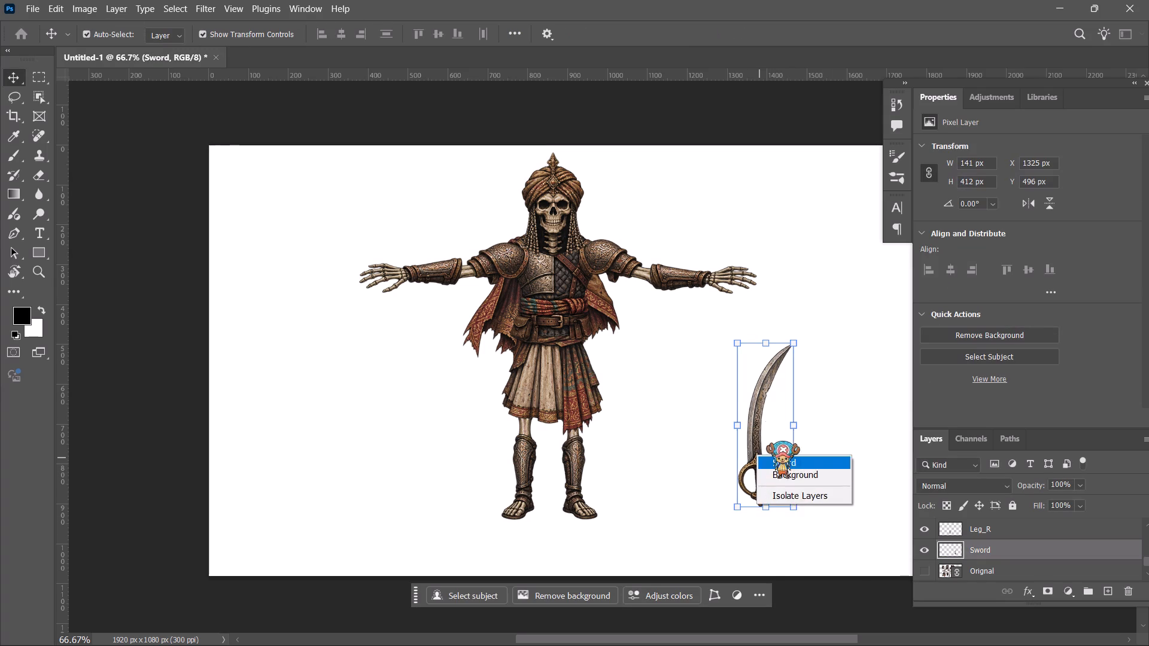
left_click(758, 406)
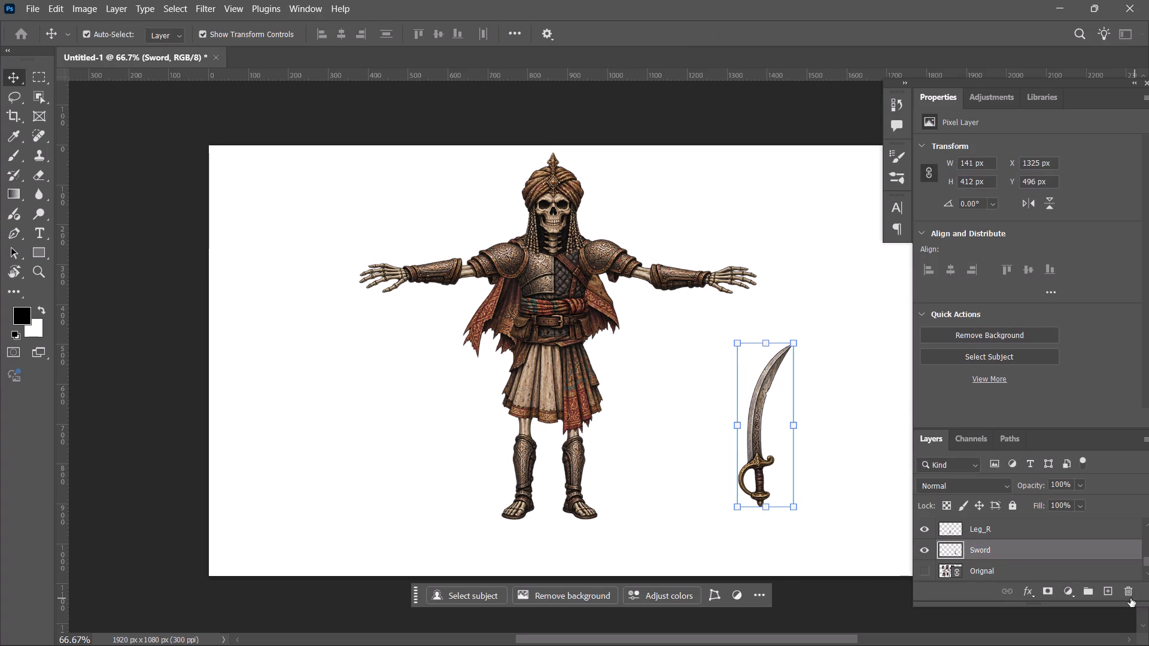
left_click(1130, 598)
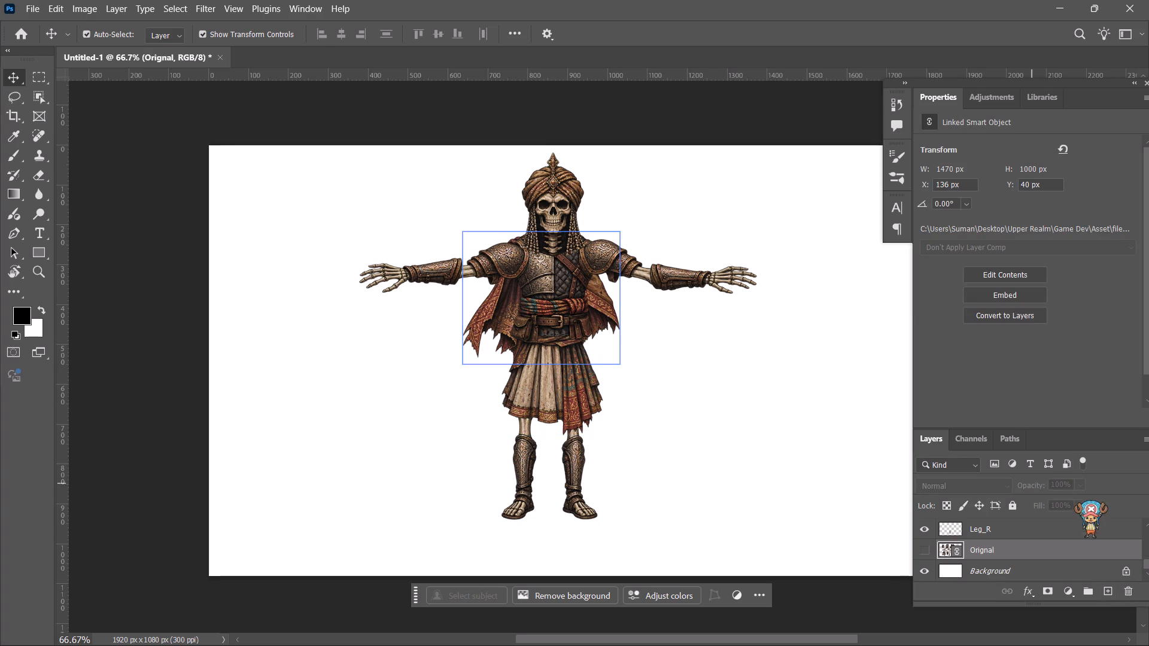
Toggle the Orignal layer's visibility to check it, and delete that layer.
scroll(1077, 526, "down", 4)
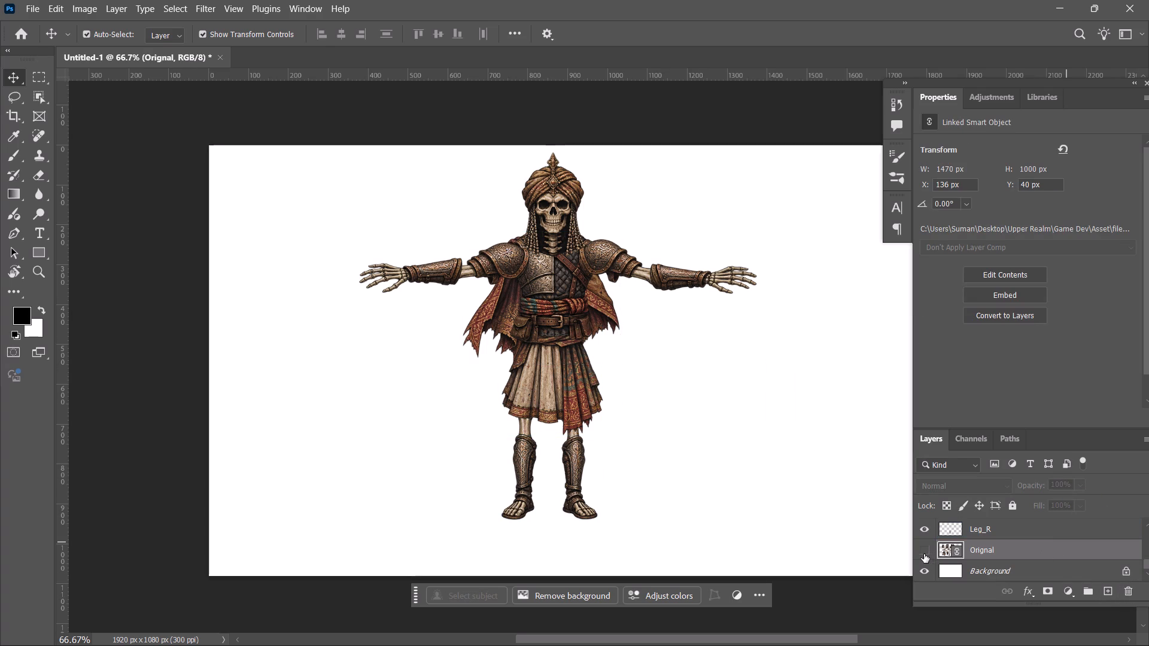
left_click(924, 554)
left_click(924, 554)
left_click(924, 554)
left_click(923, 554)
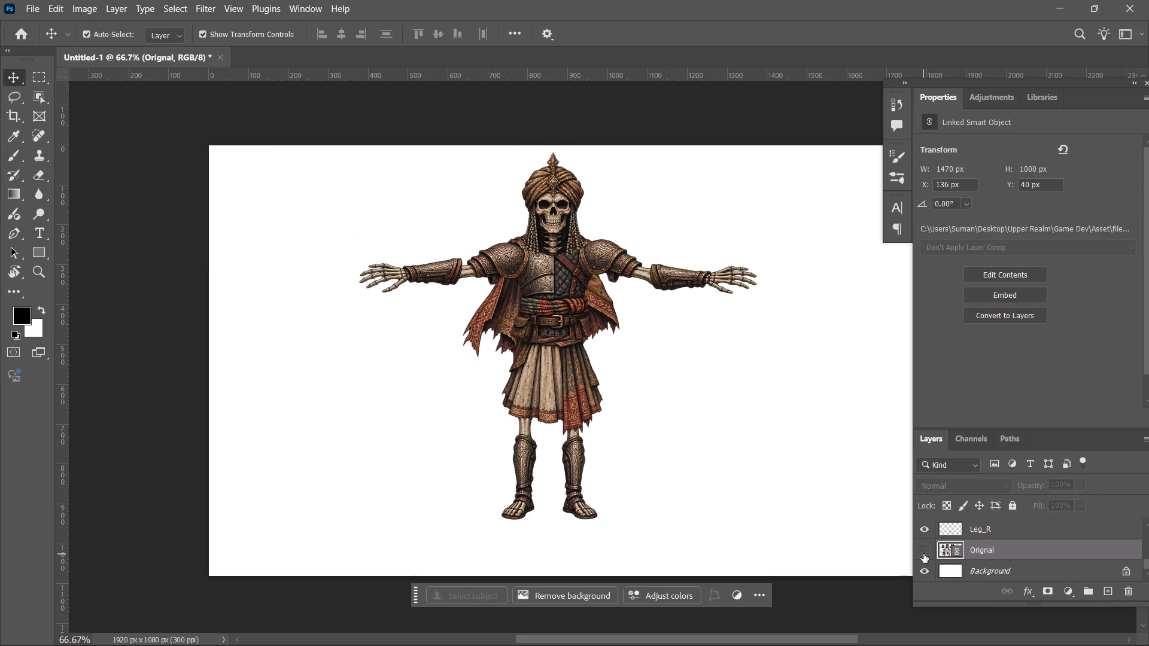
triple_click(923, 554)
left_click(923, 554)
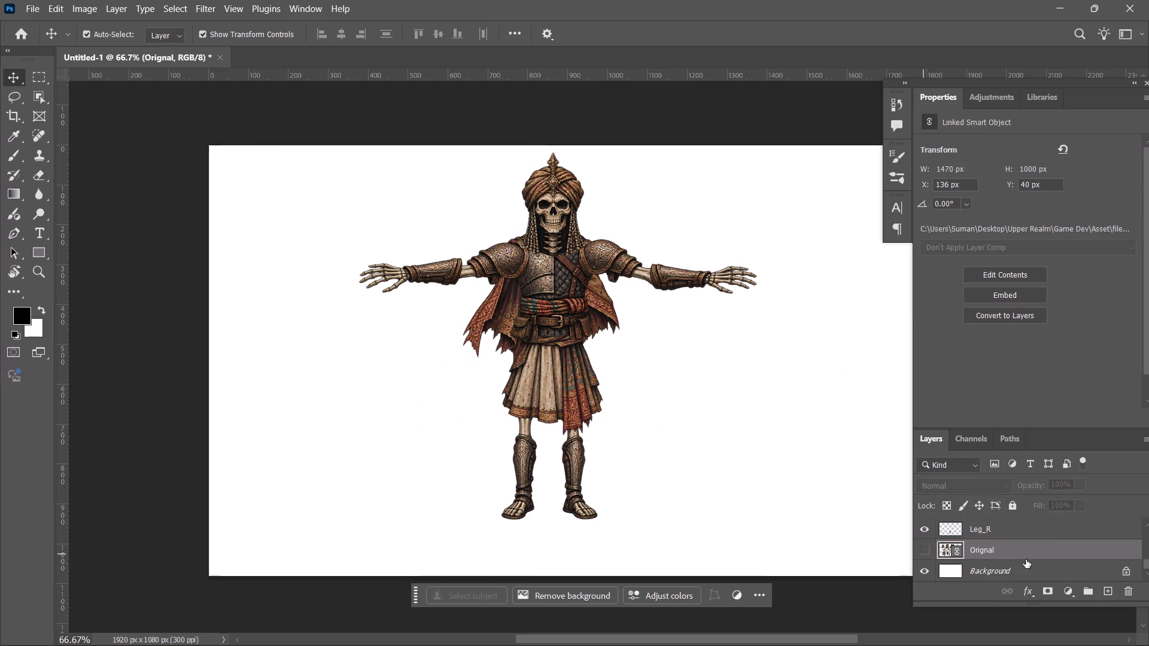
left_click(1070, 557)
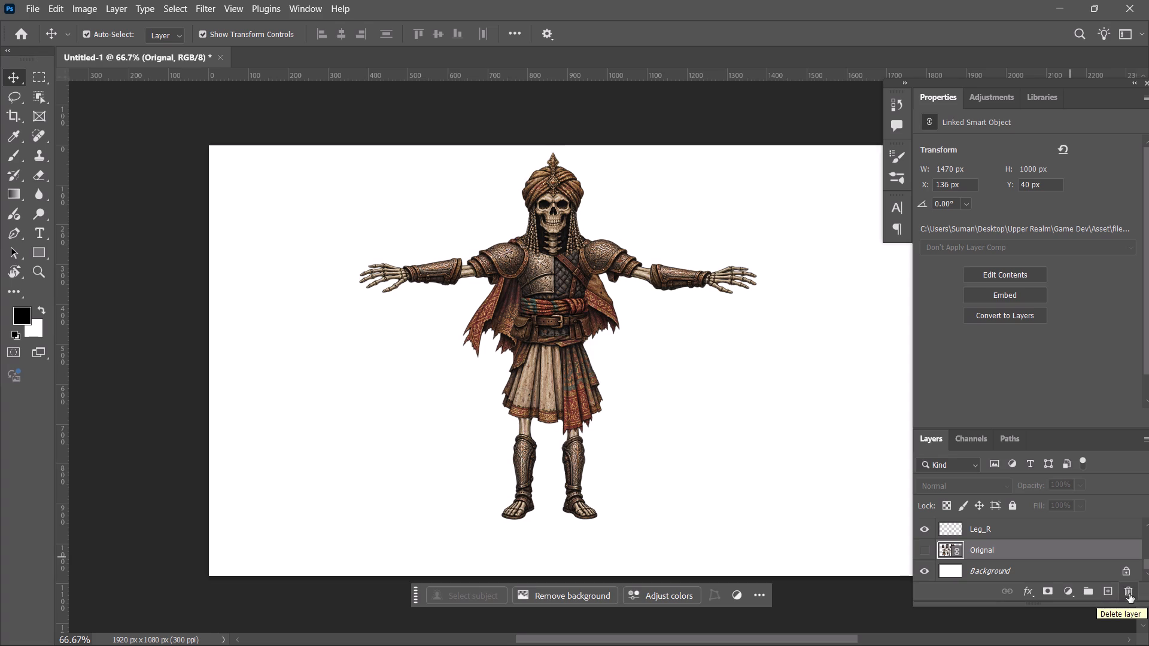
left_click(1130, 593)
Review the stacking order of the remaining body-part layers, from hEAD down to the legs.
scroll(1073, 538, "up", 6)
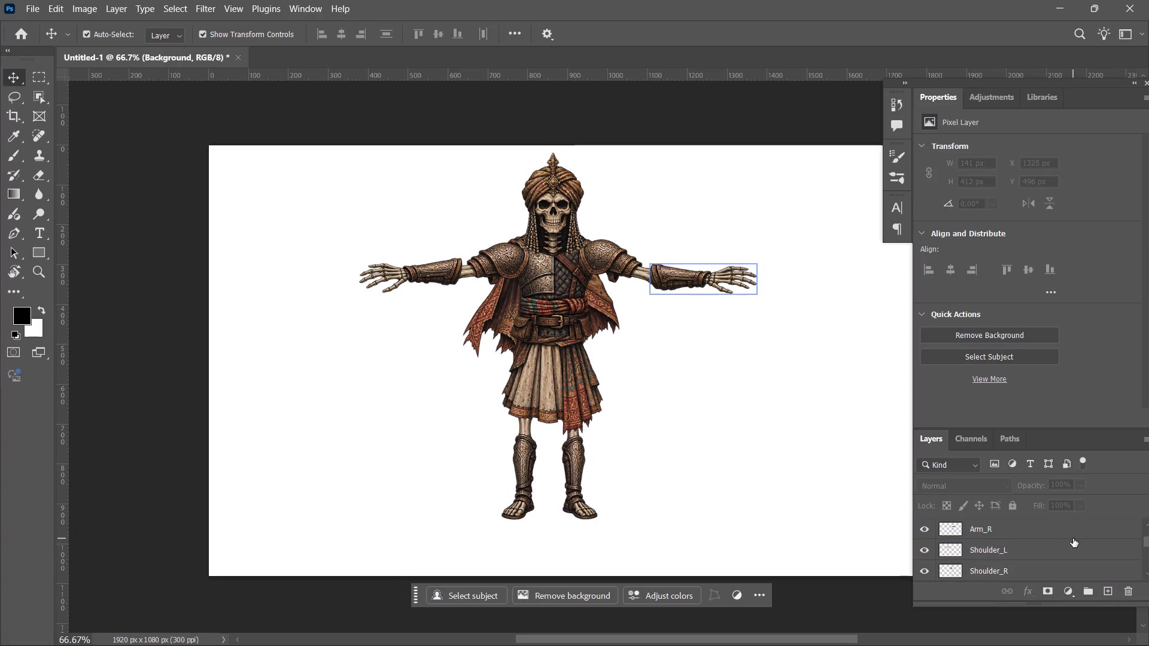
scroll(1073, 538, "up", 6)
scroll(1074, 538, "down", 11)
scroll(1072, 541, "up", 3)
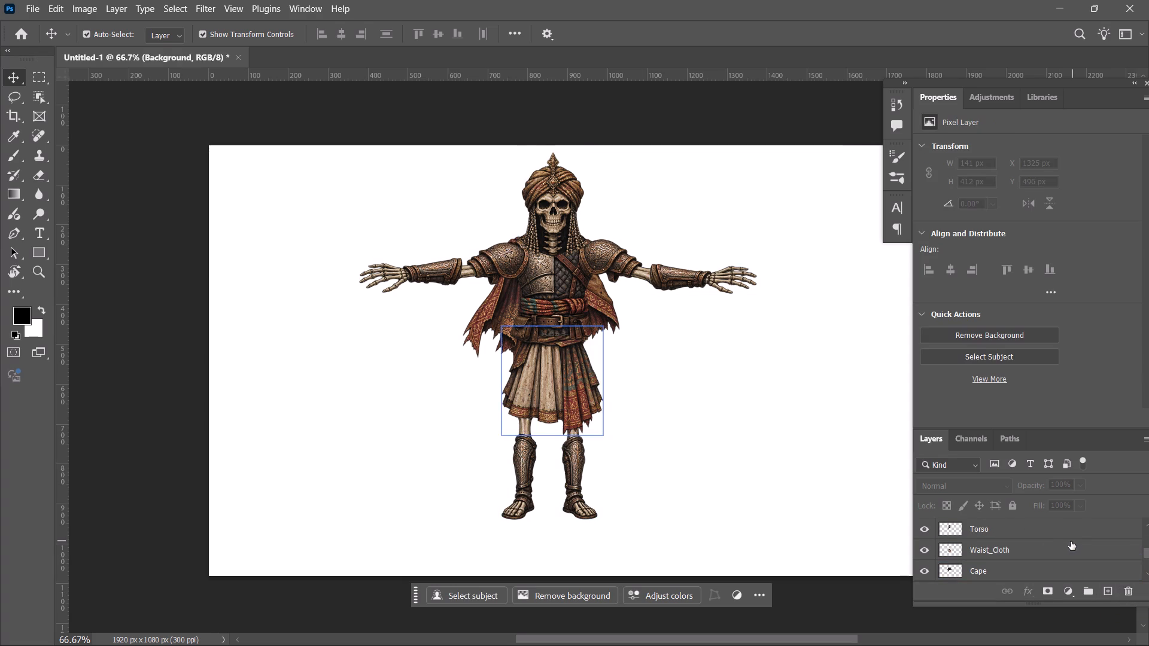
scroll(1019, 547, "up", 9)
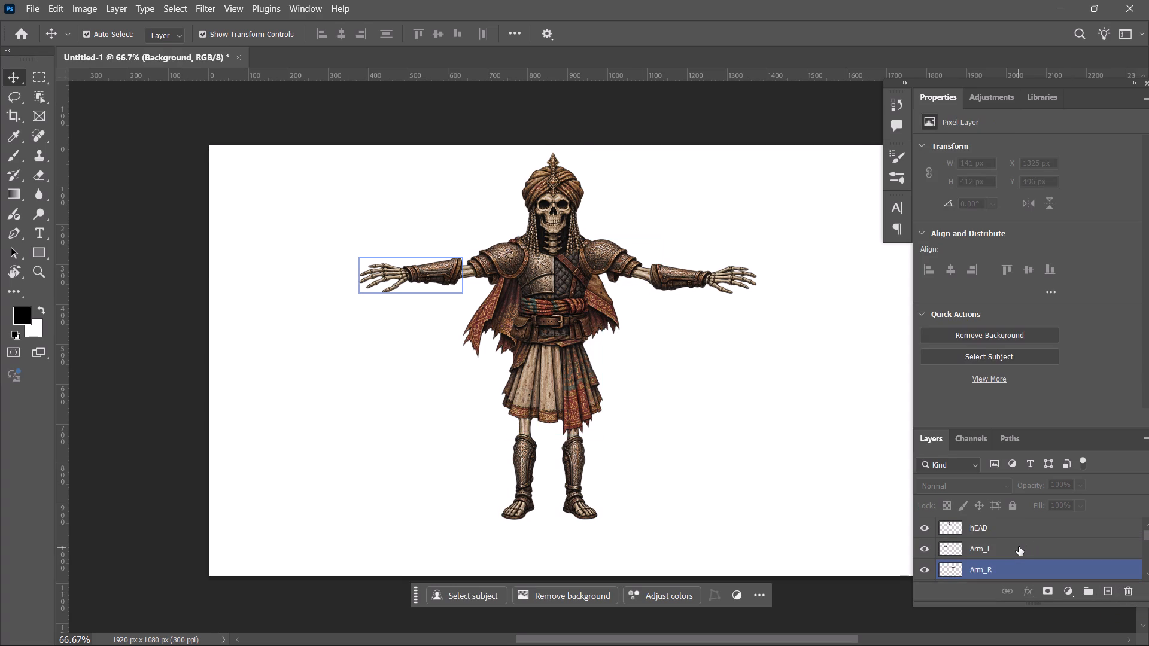
scroll(1017, 548, "down", 6)
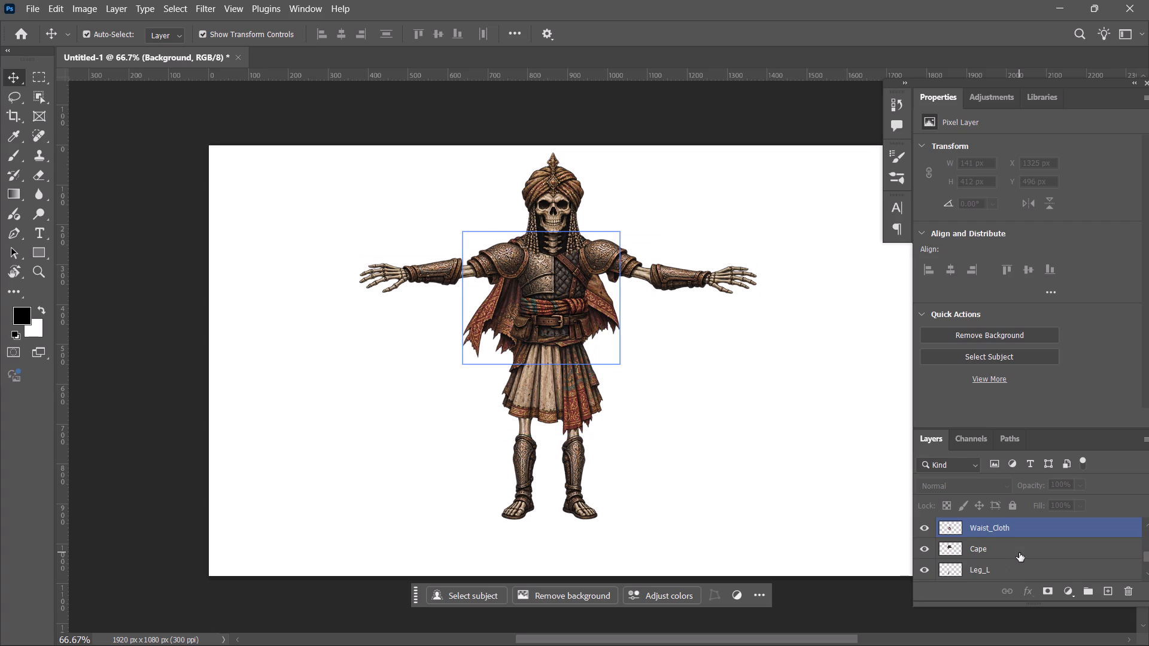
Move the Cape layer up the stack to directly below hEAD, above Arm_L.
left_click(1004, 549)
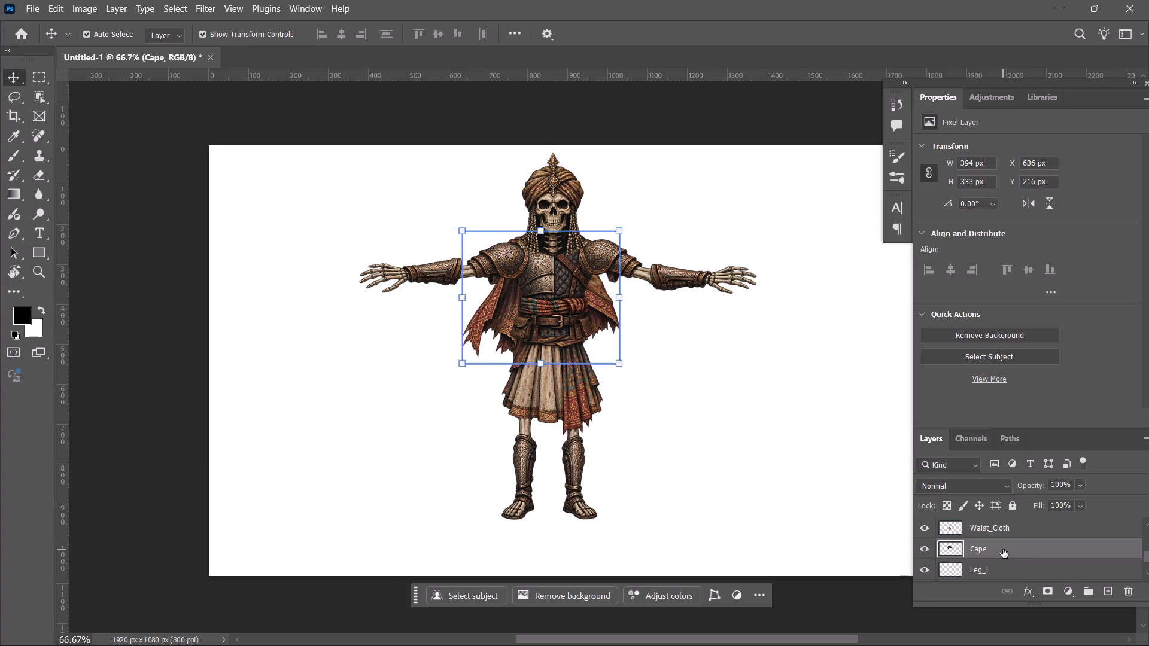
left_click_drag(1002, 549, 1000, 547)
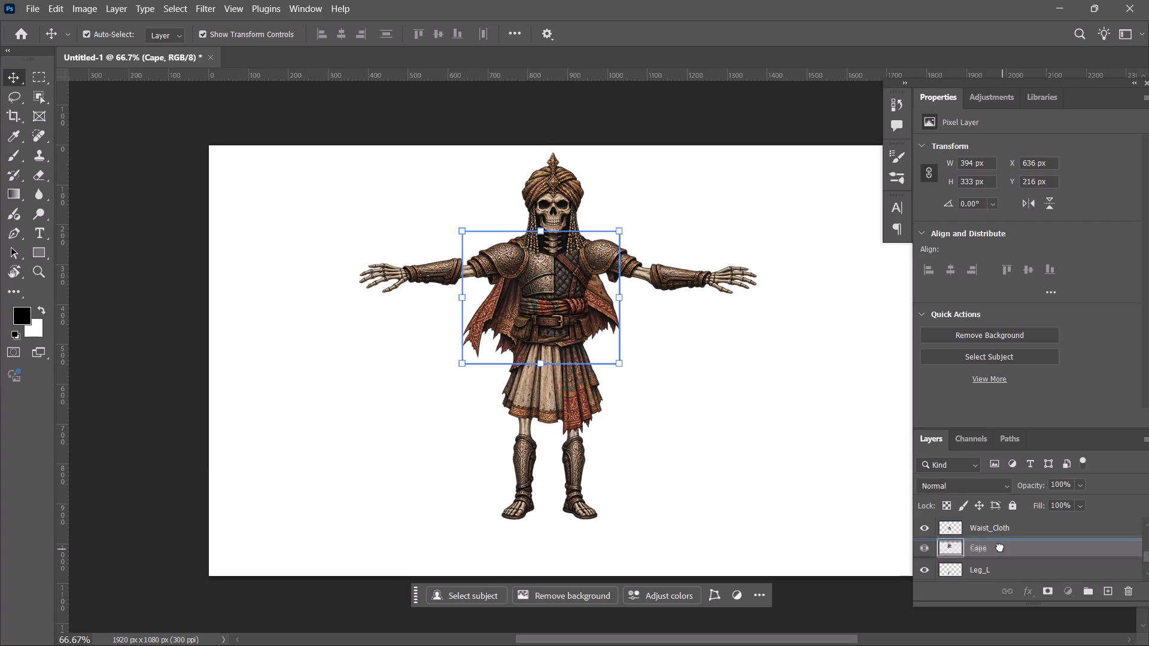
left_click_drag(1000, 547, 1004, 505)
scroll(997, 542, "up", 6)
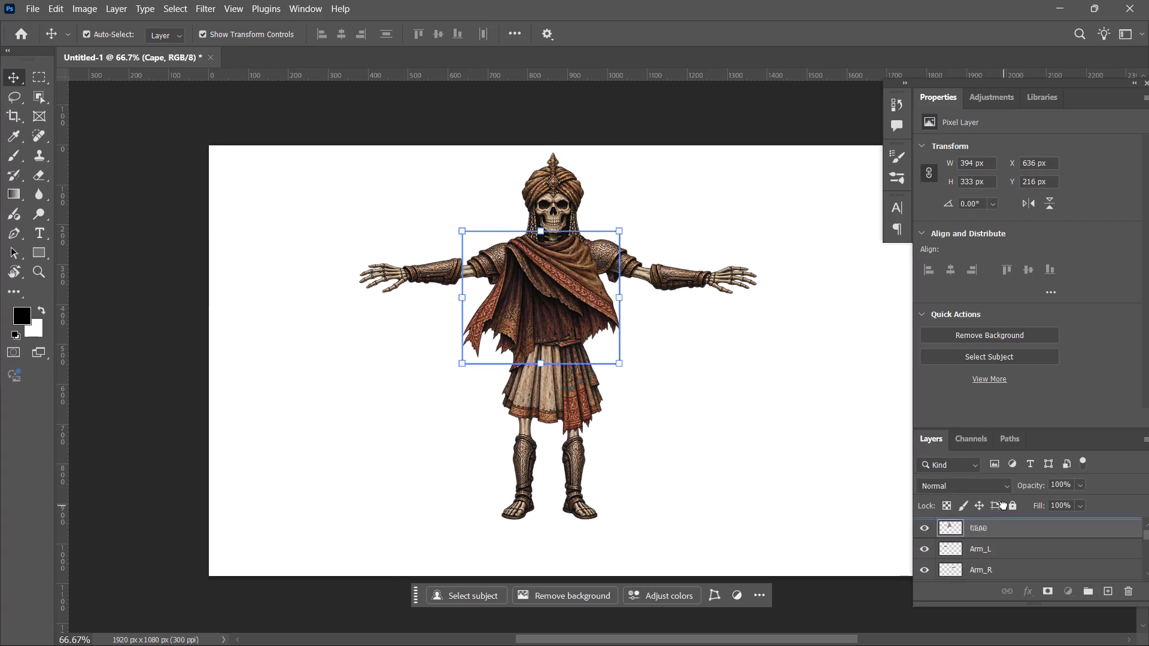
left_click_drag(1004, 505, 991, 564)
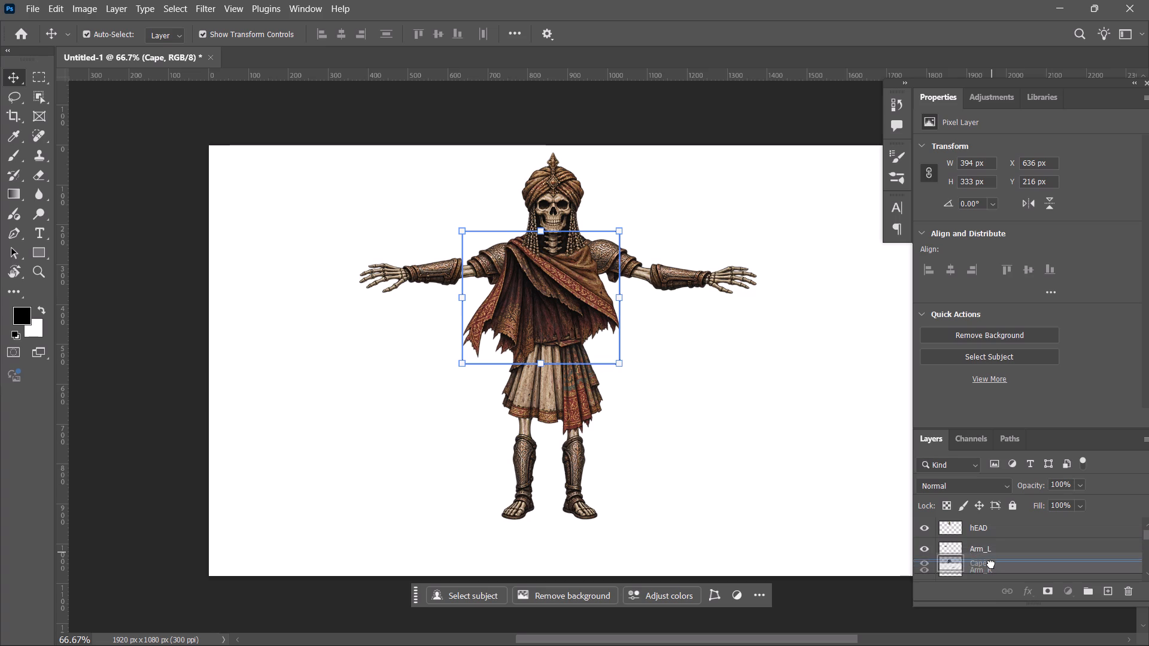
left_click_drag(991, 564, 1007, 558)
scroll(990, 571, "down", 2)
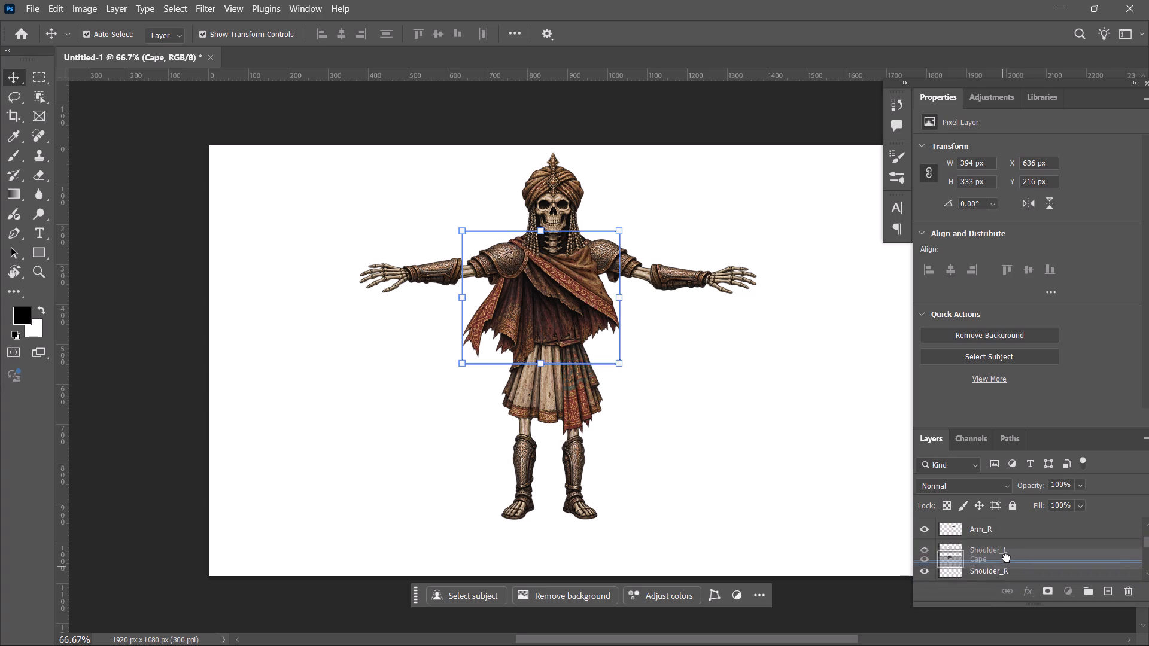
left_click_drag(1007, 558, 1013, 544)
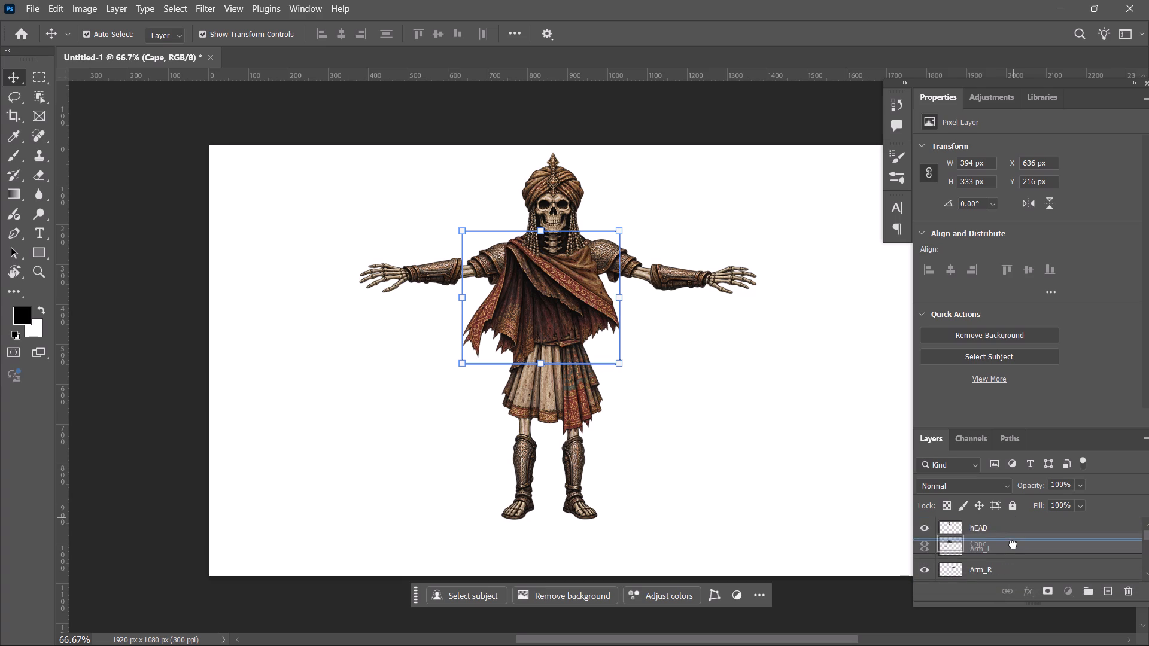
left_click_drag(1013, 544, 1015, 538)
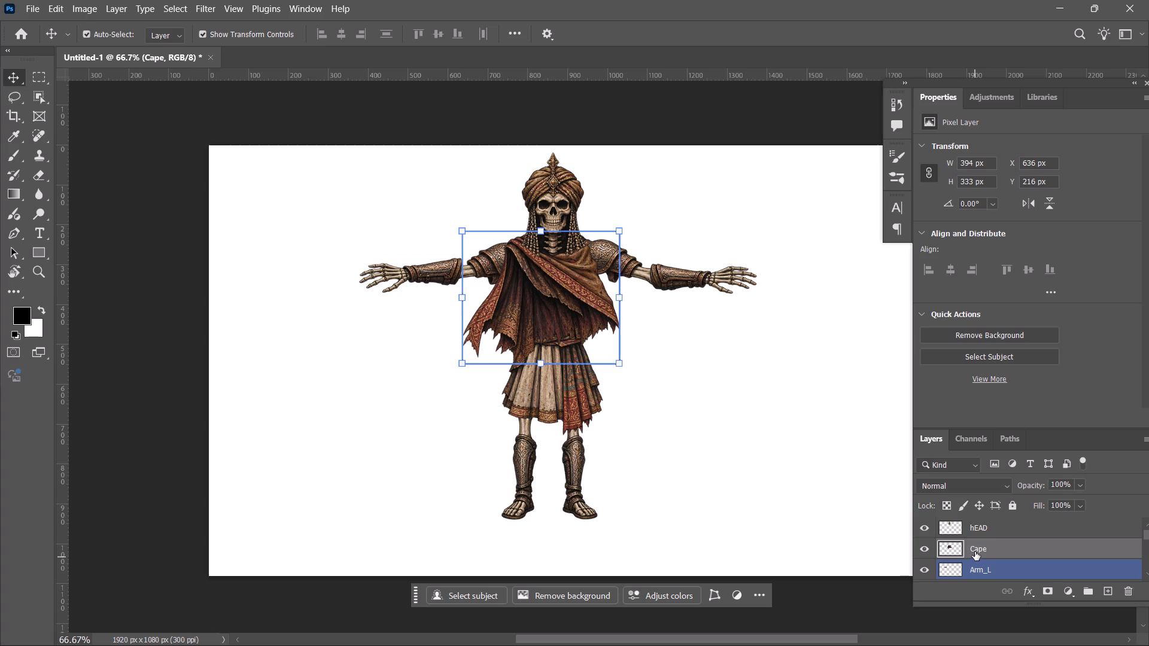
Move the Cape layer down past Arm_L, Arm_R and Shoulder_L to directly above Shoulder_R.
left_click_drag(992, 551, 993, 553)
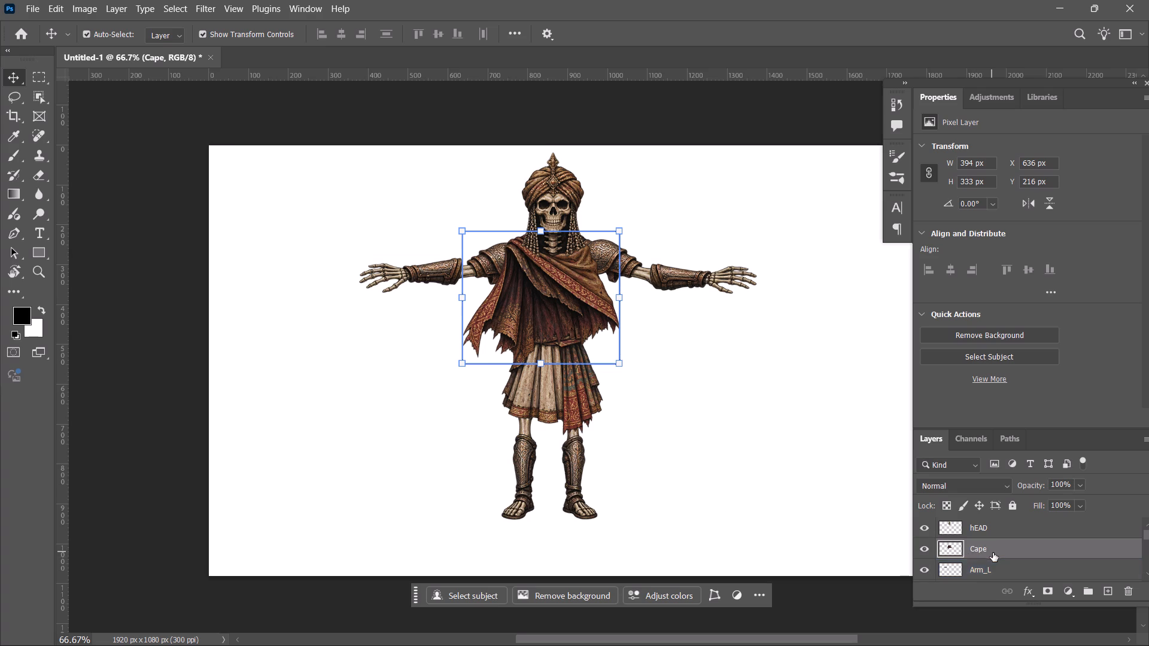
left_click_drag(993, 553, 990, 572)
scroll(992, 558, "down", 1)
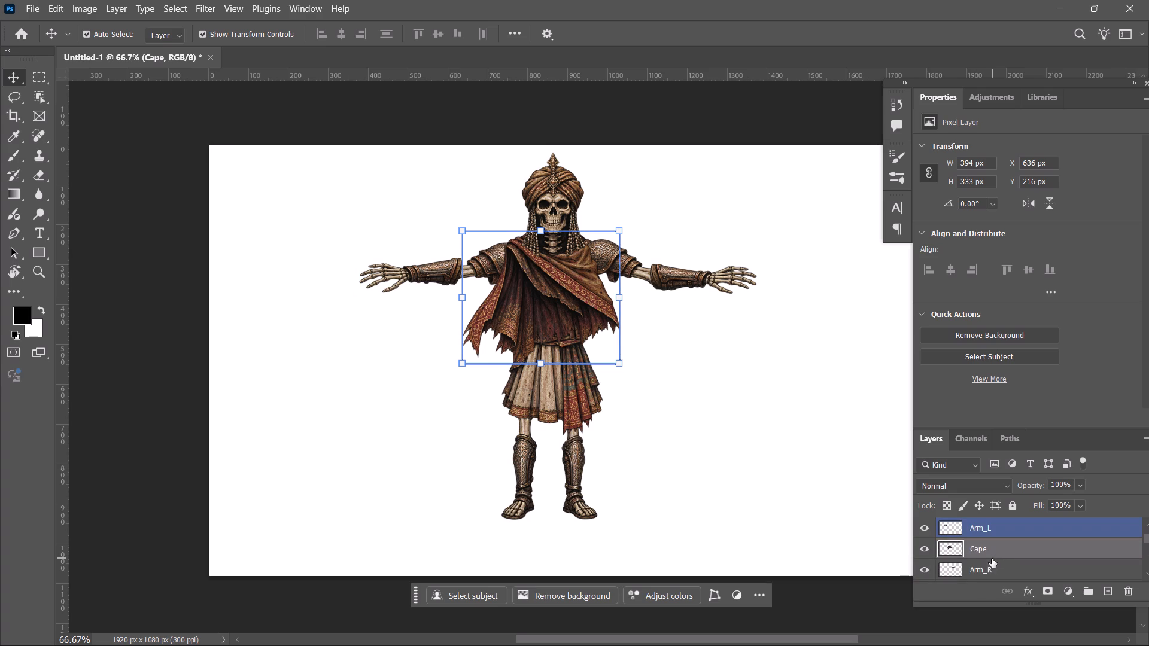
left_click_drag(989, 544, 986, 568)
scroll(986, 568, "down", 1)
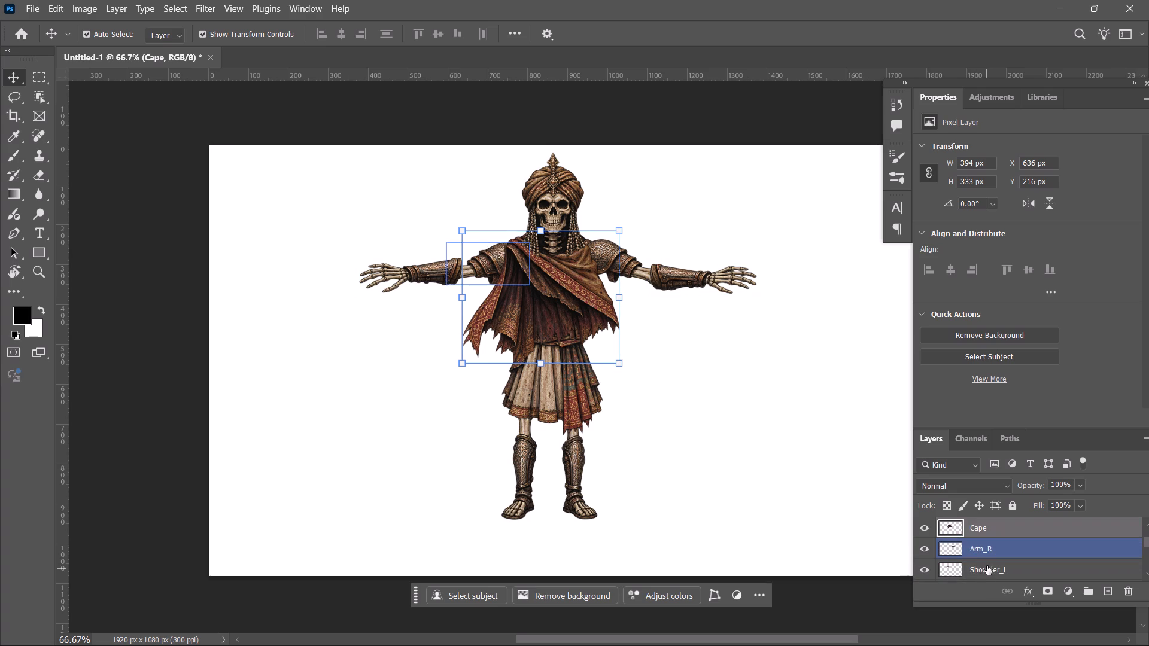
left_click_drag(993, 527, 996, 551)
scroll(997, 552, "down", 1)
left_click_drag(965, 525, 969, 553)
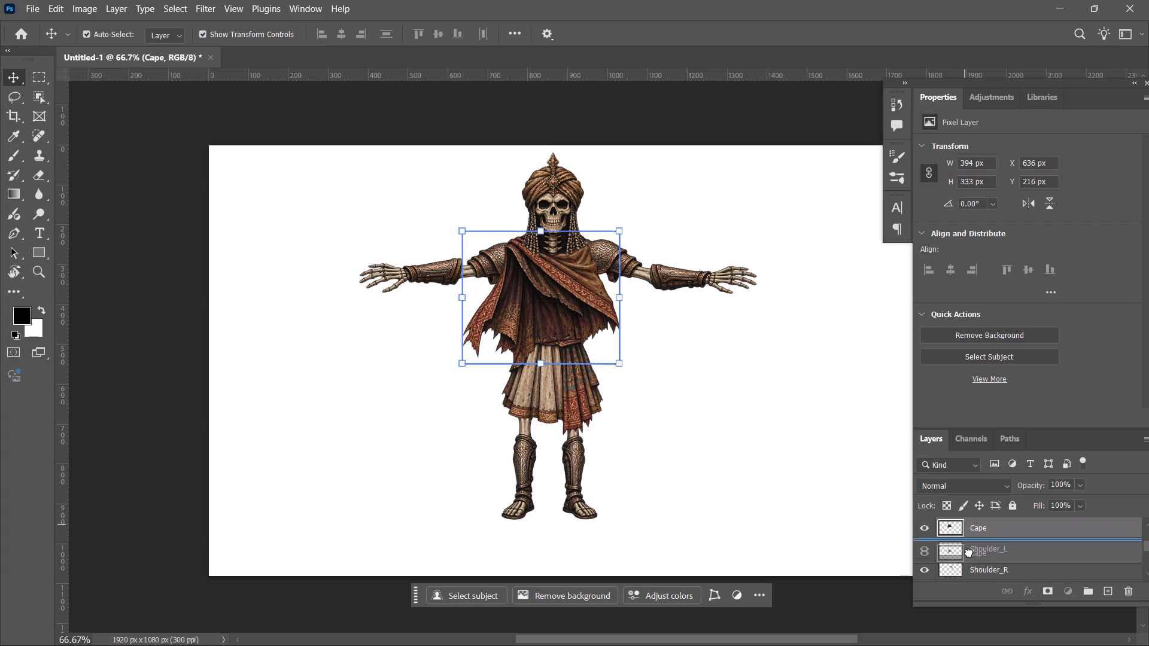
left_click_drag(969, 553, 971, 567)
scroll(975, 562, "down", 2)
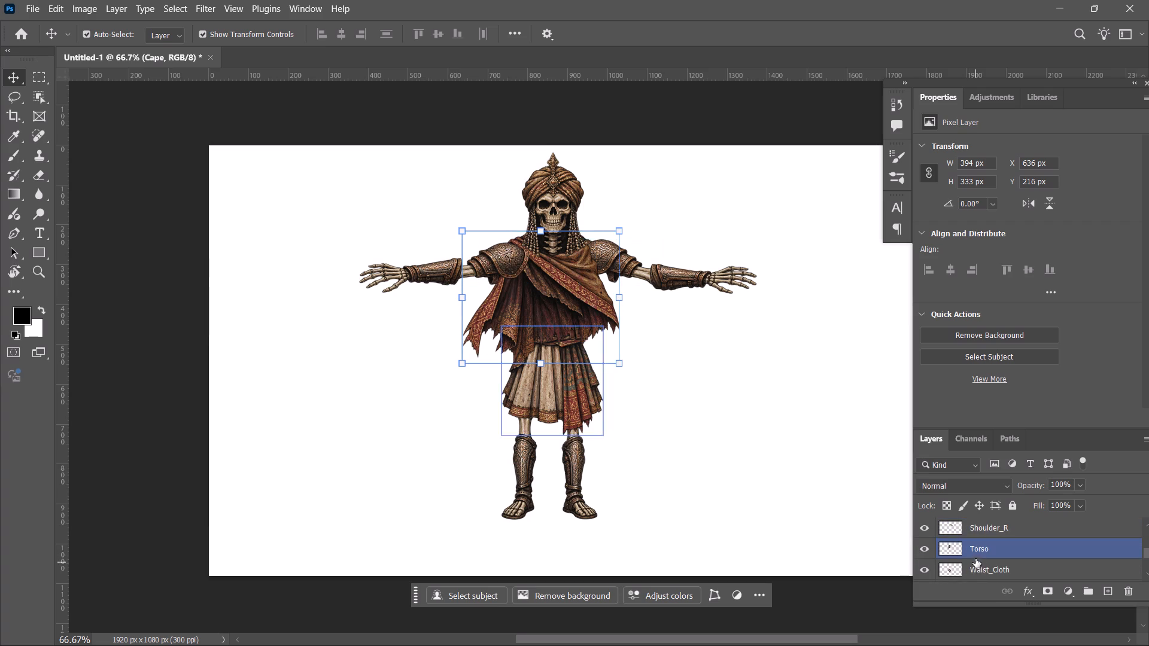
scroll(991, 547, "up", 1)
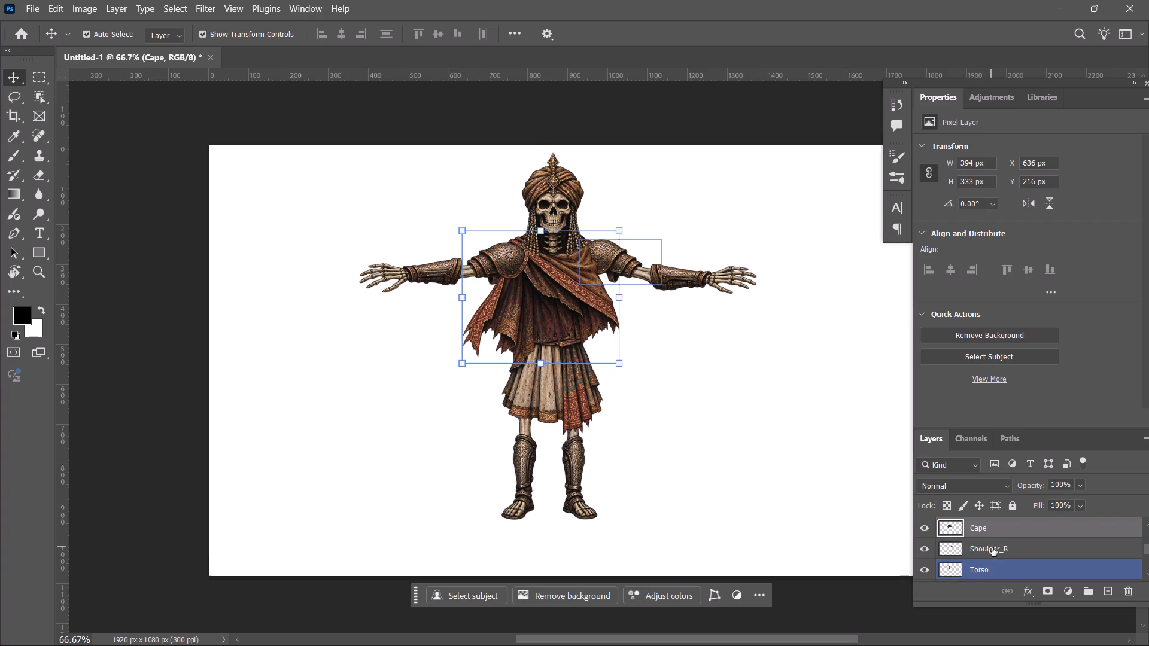
Move the Cape layer below the Torso, Waist_Cloth and both leg layers, directly above the Background.
left_click_drag(1003, 528, 1007, 580)
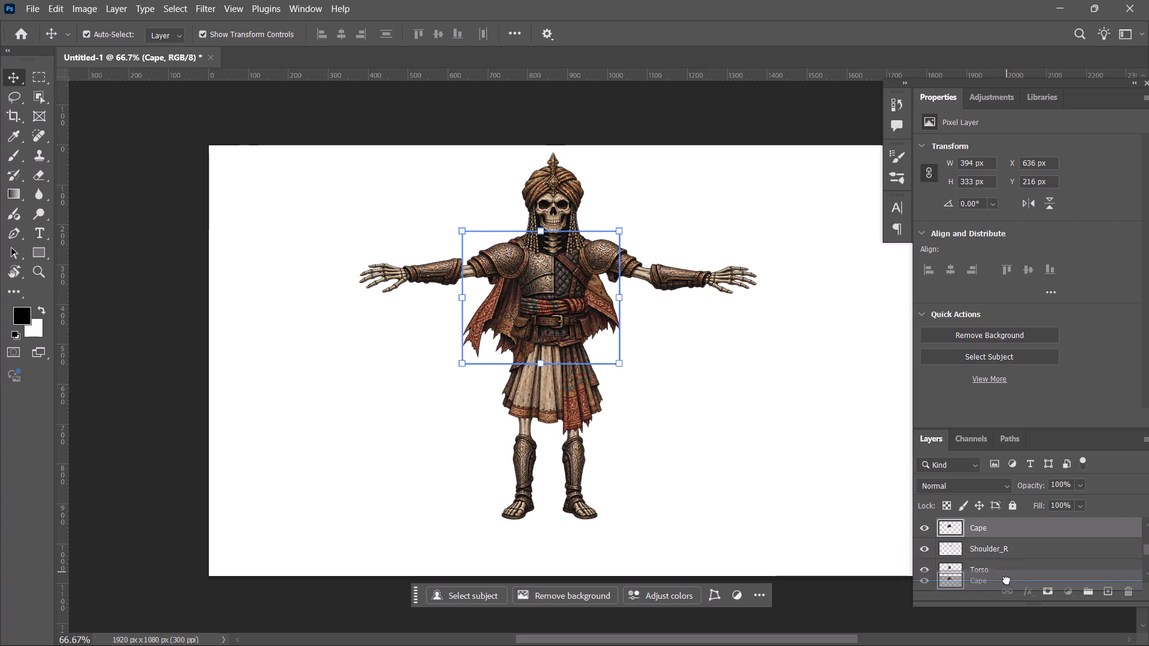
left_click_drag(1007, 580, 1007, 575)
scroll(1007, 580, "down", 6)
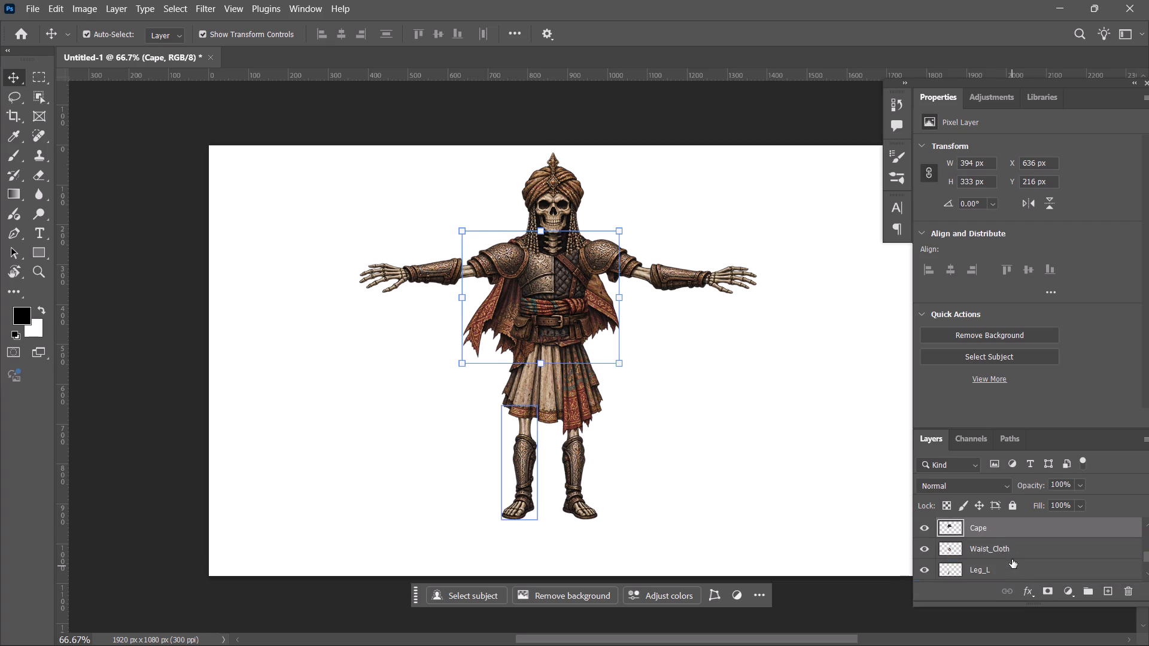
left_click_drag(997, 529, 1001, 577)
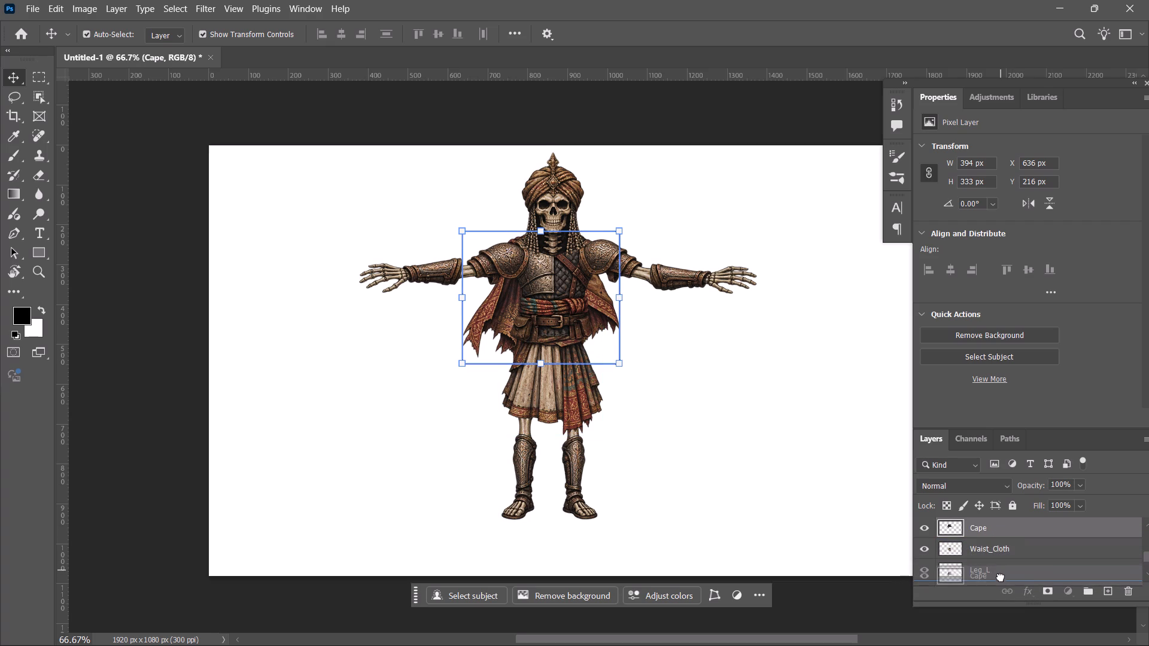
left_click_drag(1001, 577, 1002, 563)
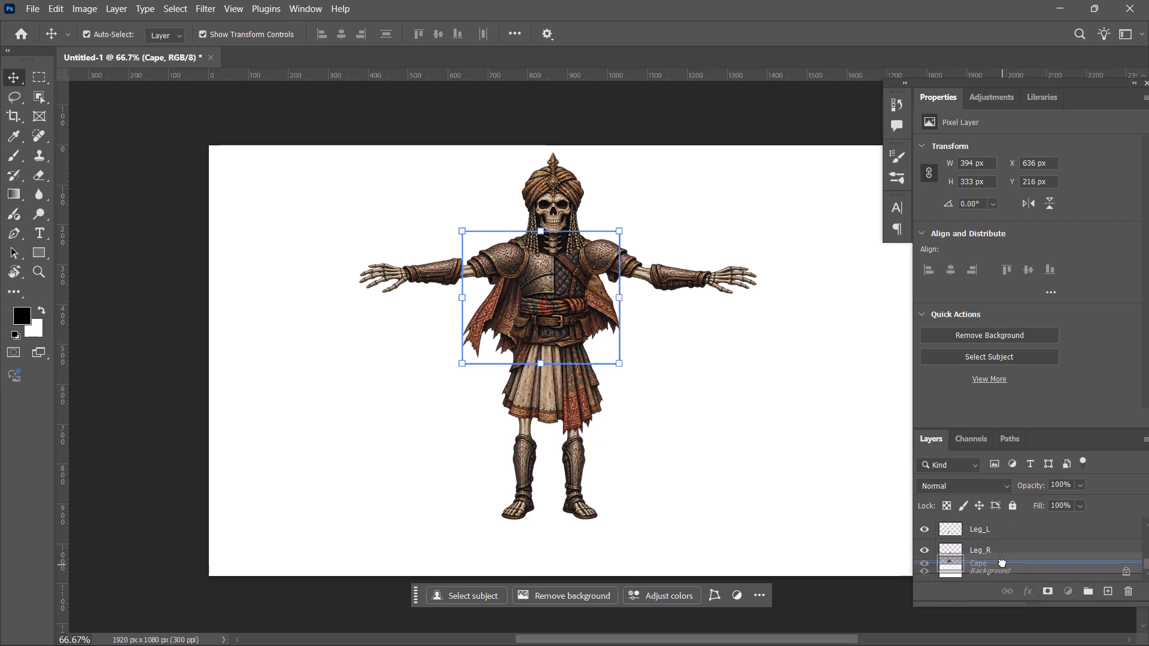
left_click_drag(1002, 563, 1002, 552)
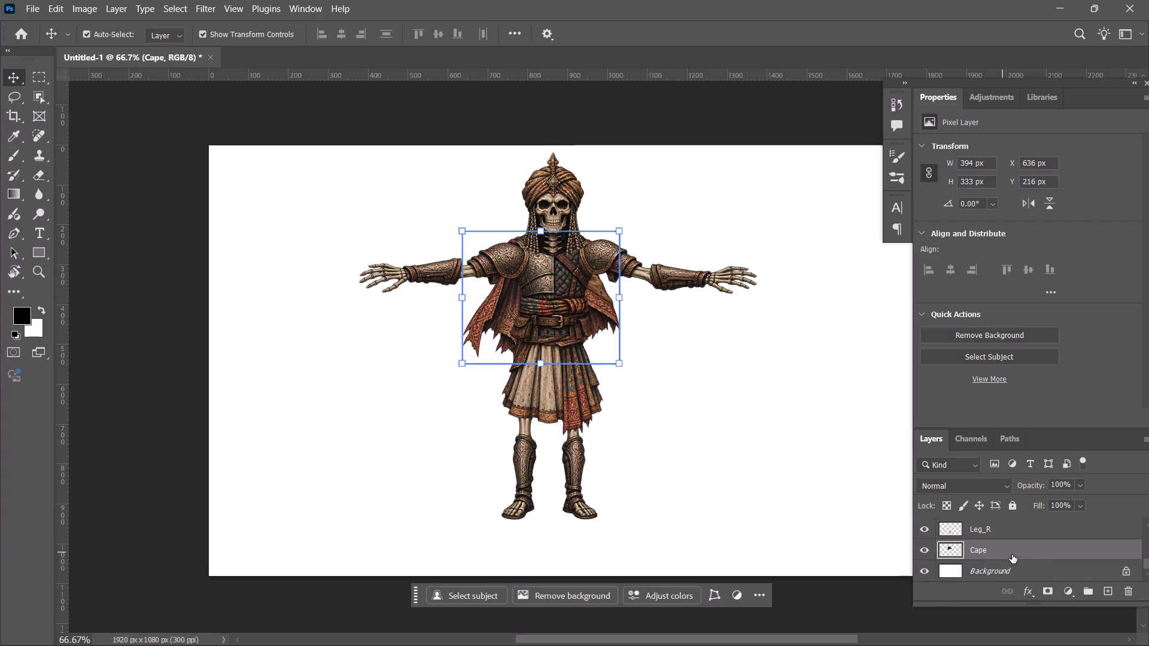
scroll(1036, 554, "down", 2)
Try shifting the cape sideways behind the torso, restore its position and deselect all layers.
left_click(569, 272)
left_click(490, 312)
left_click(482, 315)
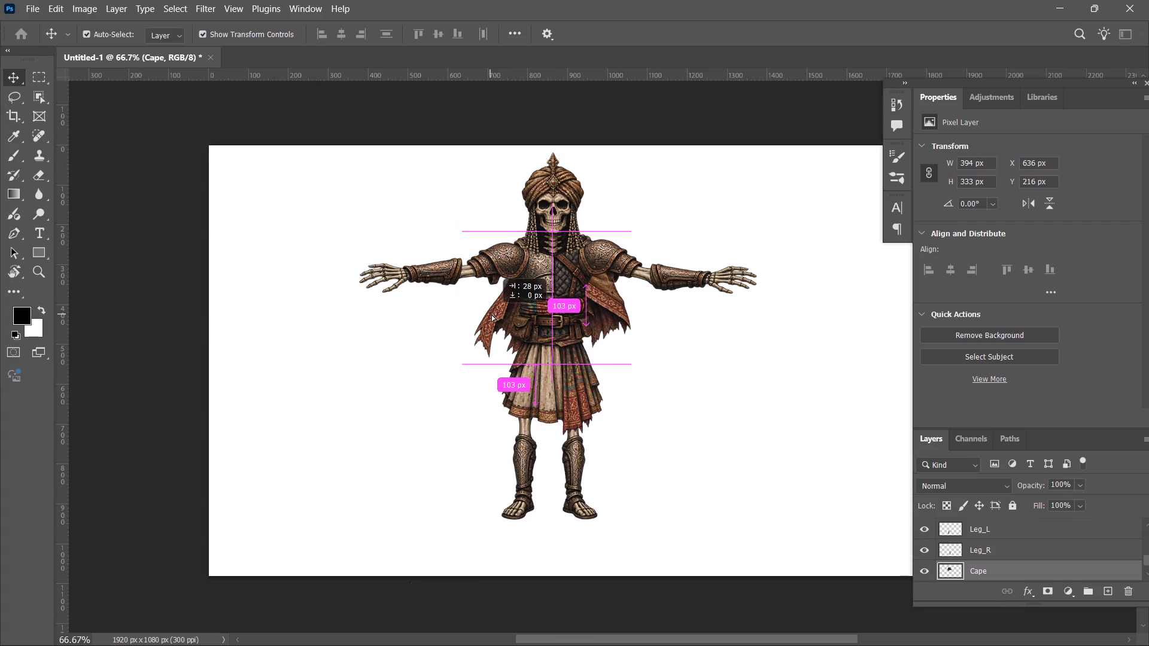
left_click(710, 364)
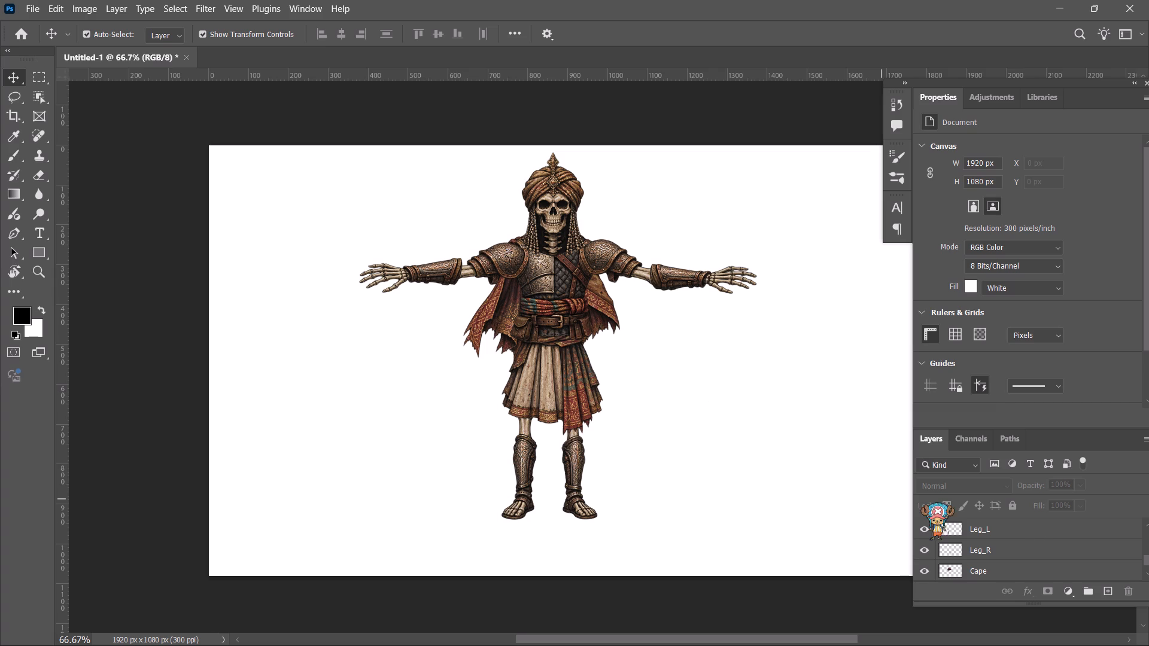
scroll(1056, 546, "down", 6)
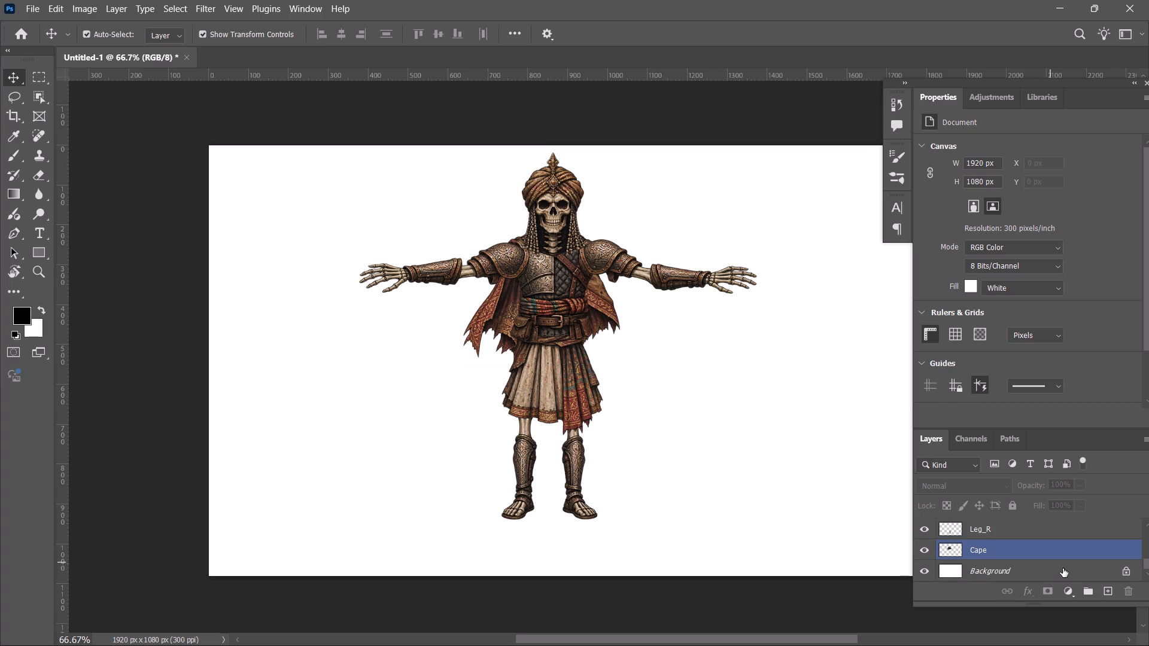